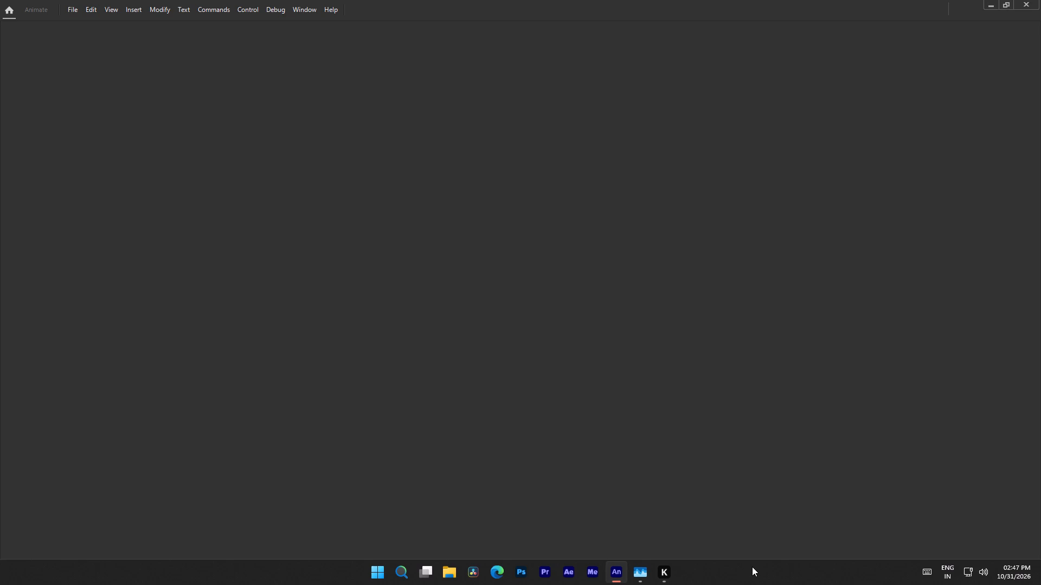
# Open the recent file Ch 1 old.fla from the bg cartoon image folder.
pyautogui.click(72, 1)
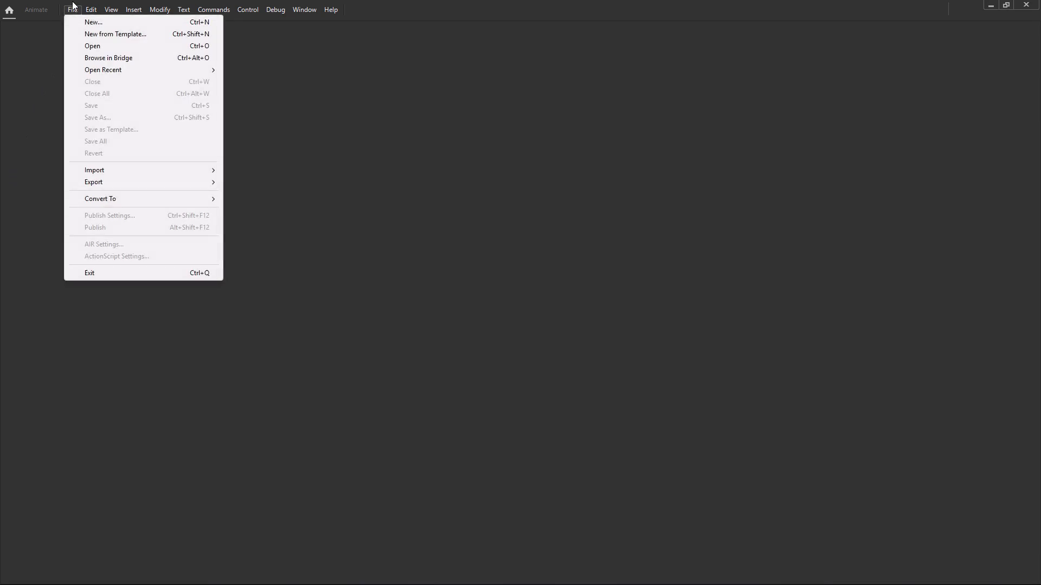
pyautogui.click(115, 73)
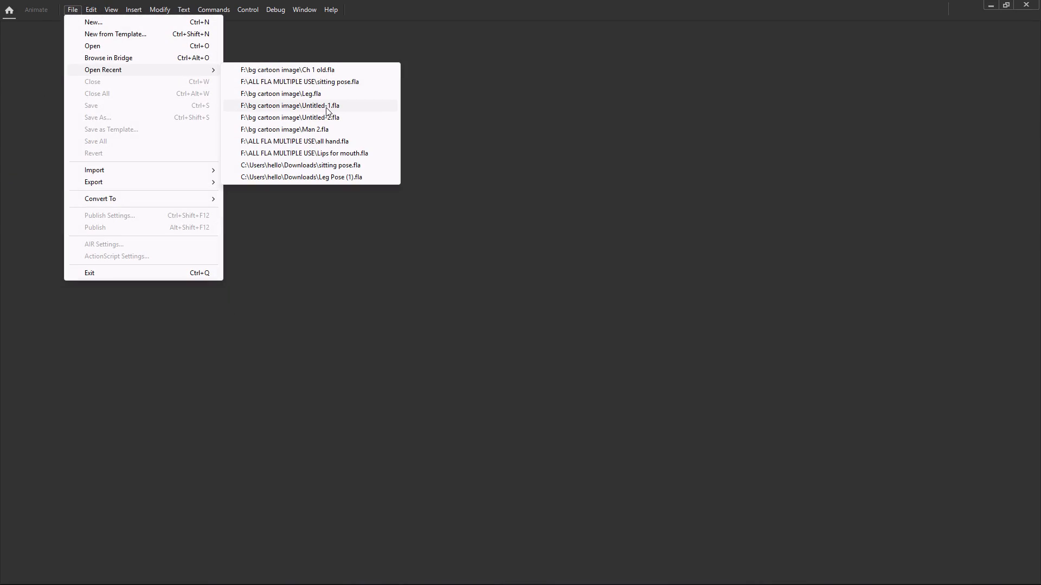
pyautogui.click(330, 71)
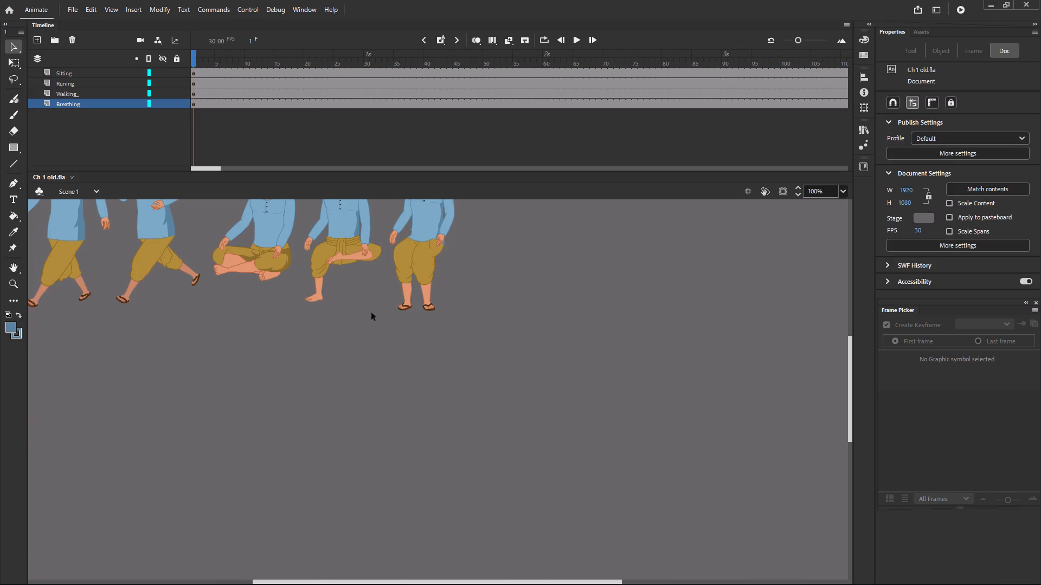
# Play through the main timeline to examine the old man's breathing, walking, running and sitting animations, returning to frame 1.
pyautogui.scroll(3, 371, 324)
pyautogui.scroll(-1, 371, 324)
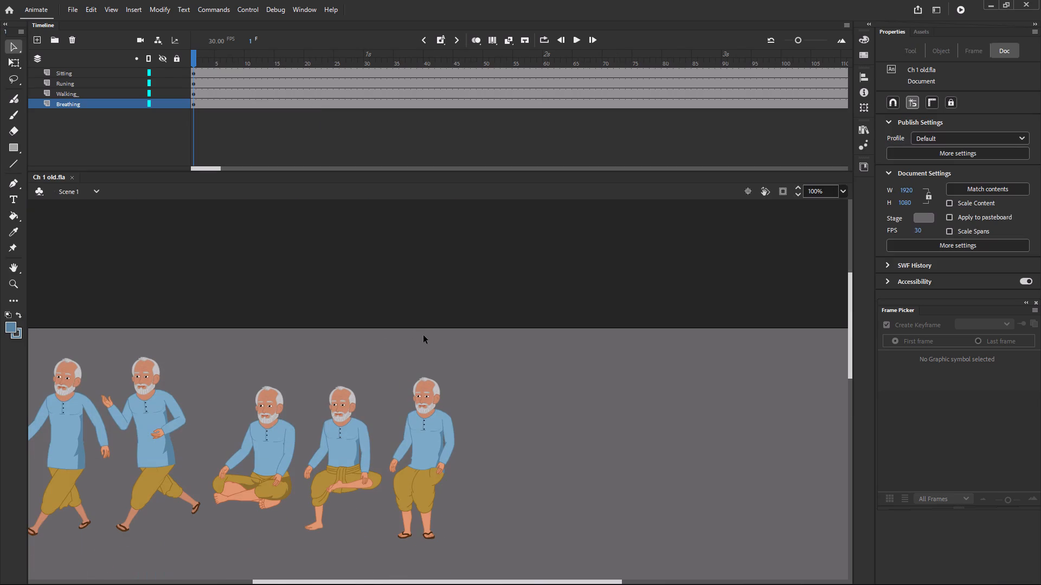
pyautogui.keyDown('ctrl'); pyautogui.scroll(-3, 426, 335); pyautogui.keyUp('ctrl')
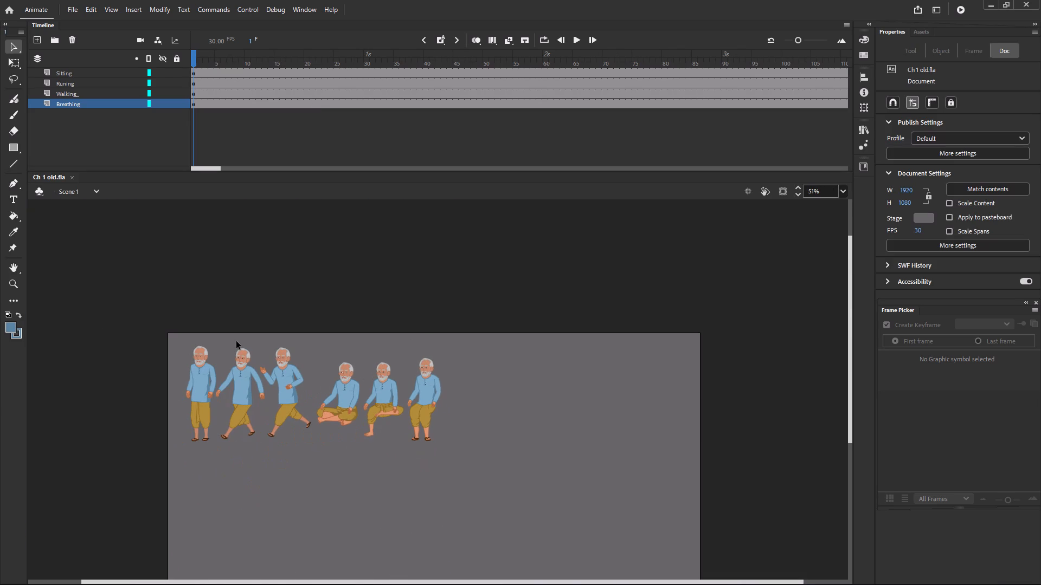
pyautogui.keyDown('ctrl'); pyautogui.scroll(3, 236, 341); pyautogui.keyUp('ctrl')
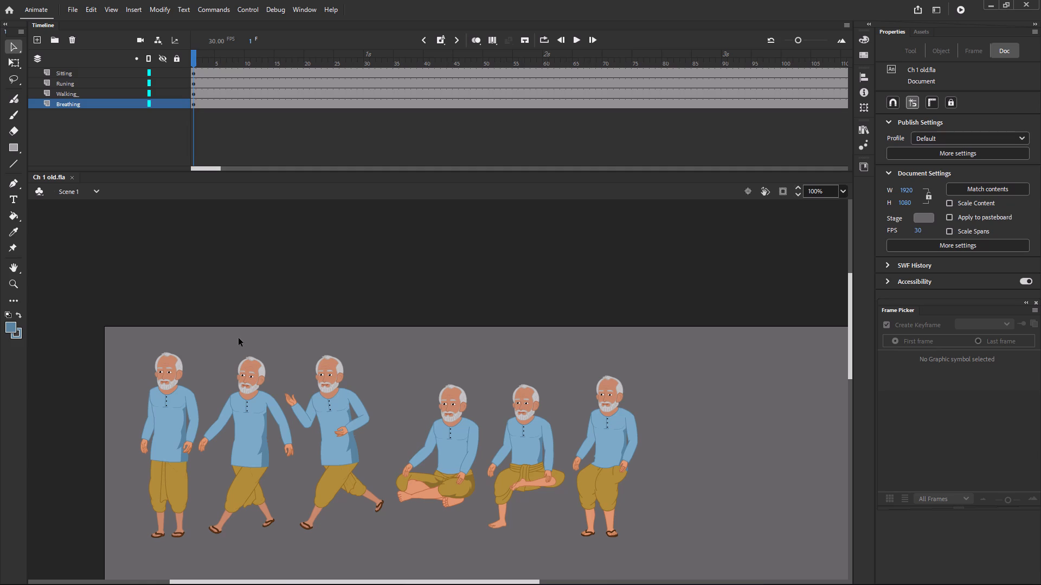
pyautogui.press('Return')
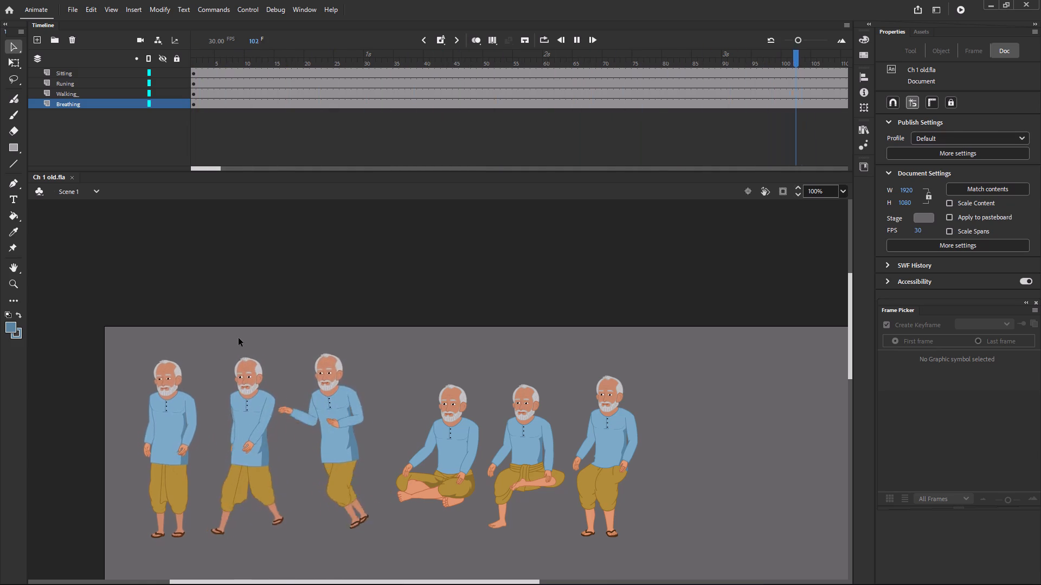
pyautogui.press('Return')
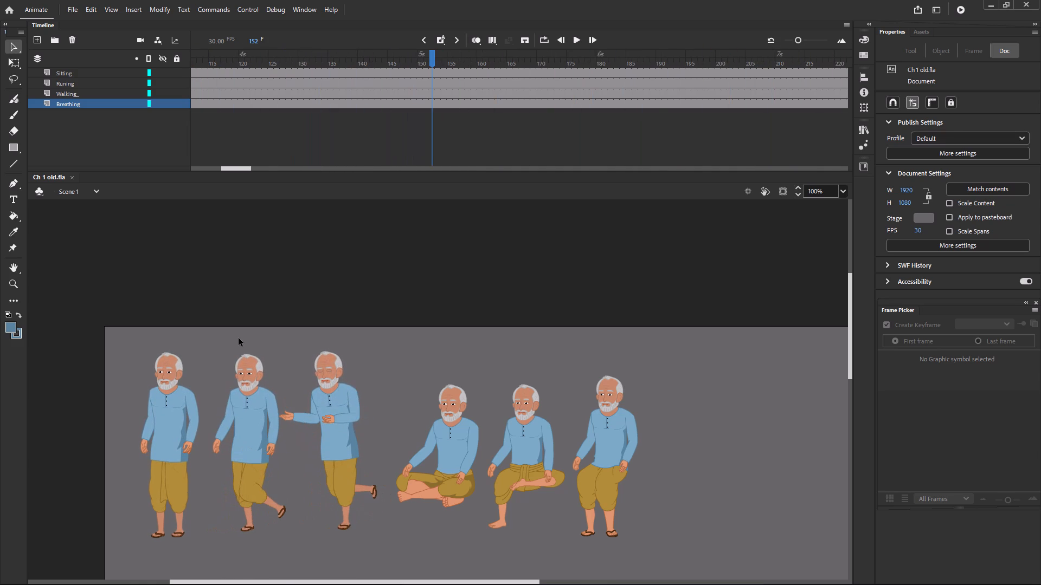
pyautogui.moveTo(433, 61); pyautogui.dragTo(144, 63)
pyautogui.press('Return')
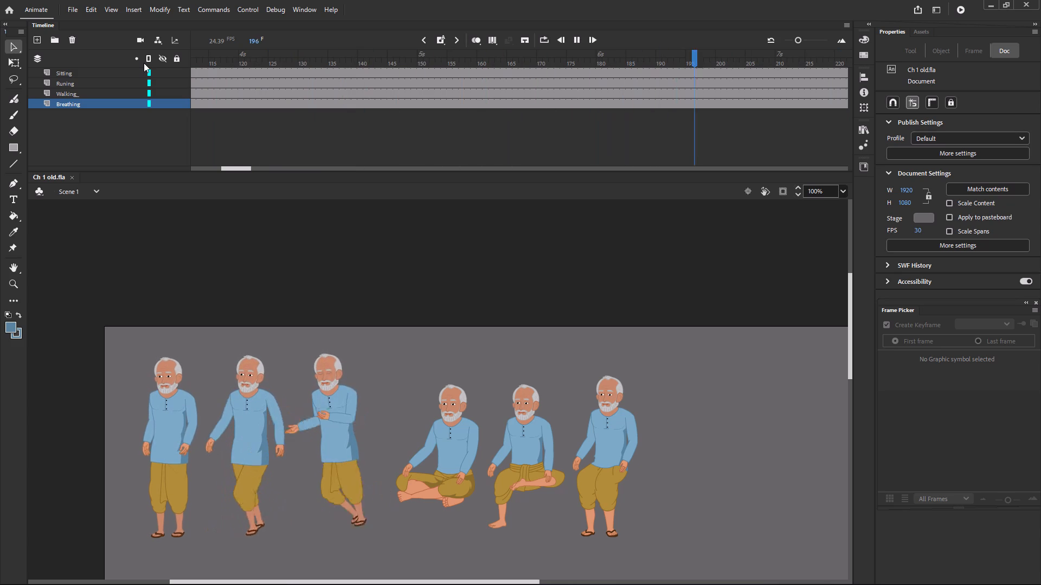
pyautogui.press('Return')
pyautogui.press('Return')
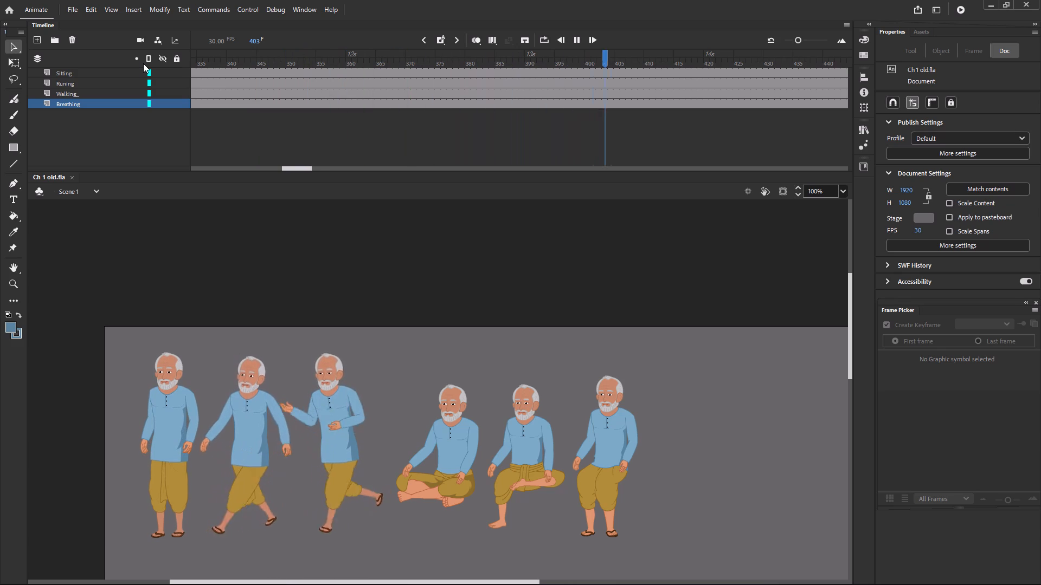
pyautogui.press('Return')
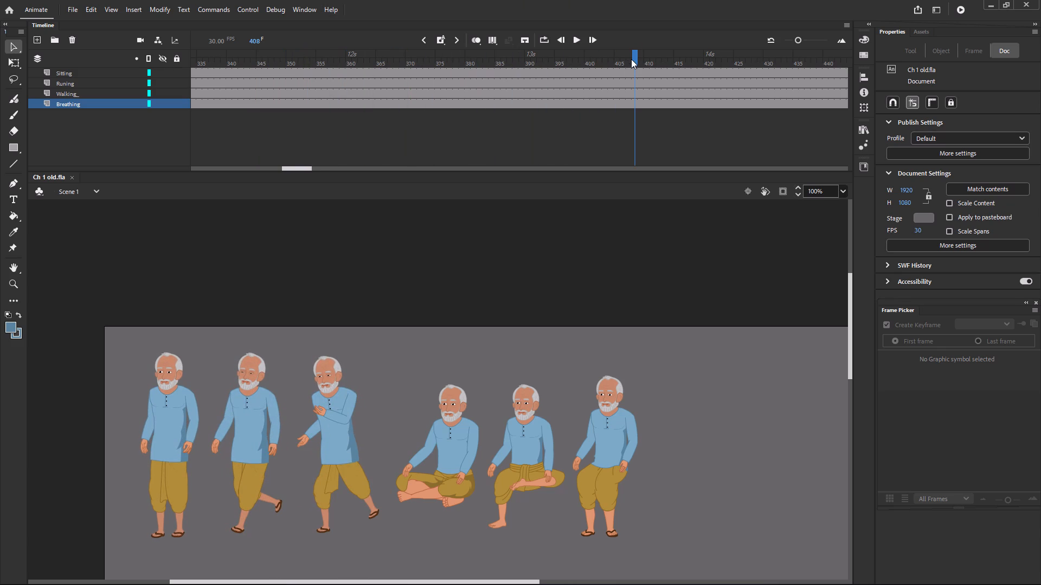
pyautogui.moveTo(631, 59); pyautogui.dragTo(53, 31)
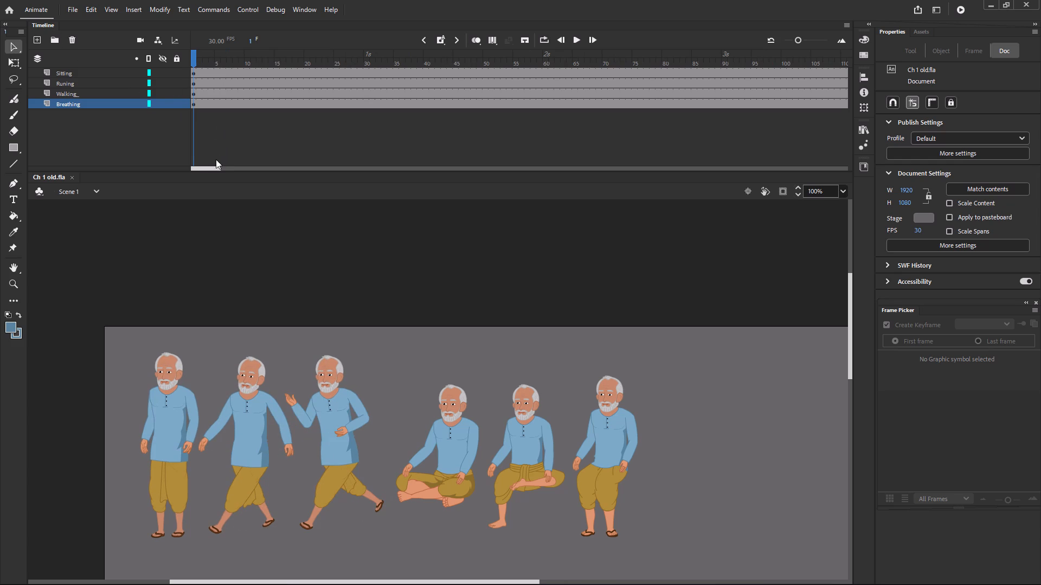
pyautogui.moveTo(198, 168); pyautogui.dragTo(471, 184)
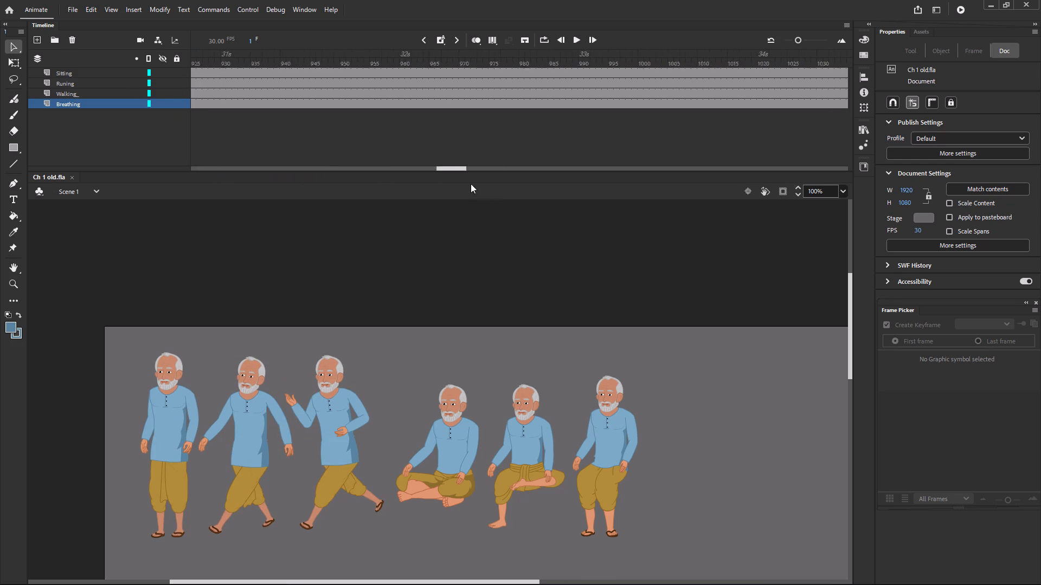
pyautogui.moveTo(471, 184); pyautogui.dragTo(351, 168)
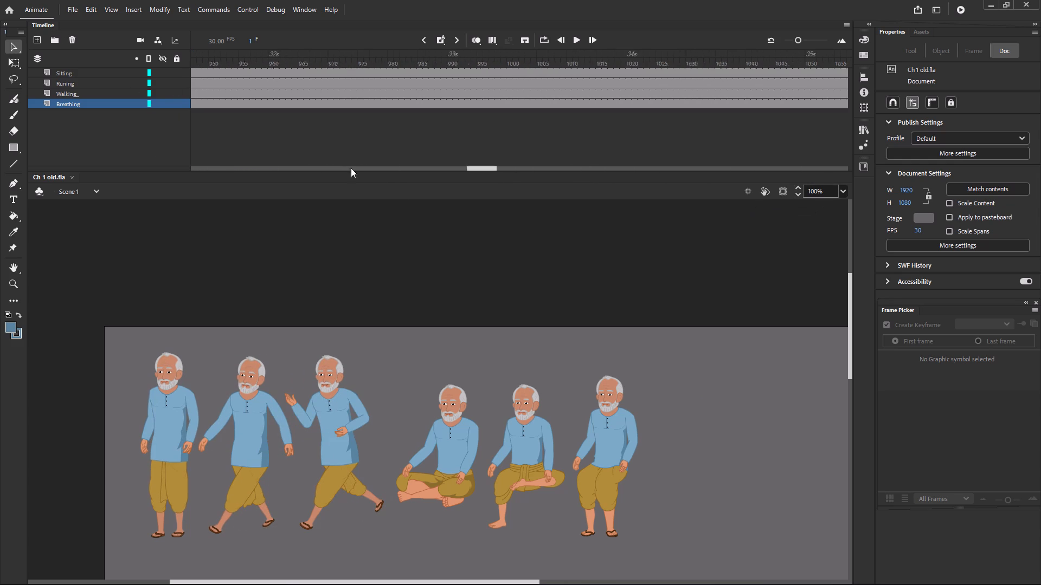
pyautogui.moveTo(351, 168); pyautogui.dragTo(79, 133)
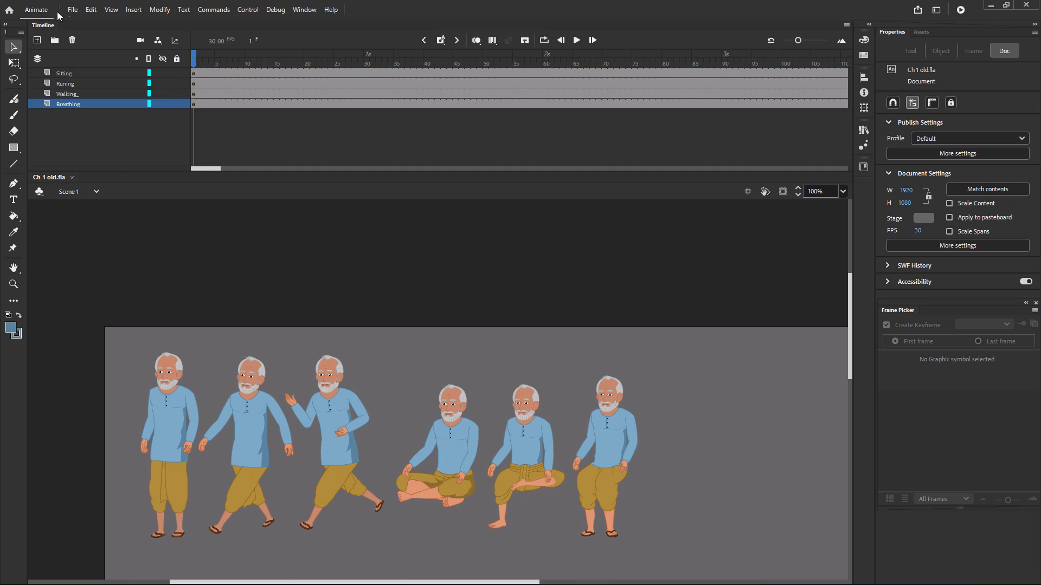
# Open the recent file Untitled-2.fla from the bg cartoon image folder.
pyautogui.click(74, 10)
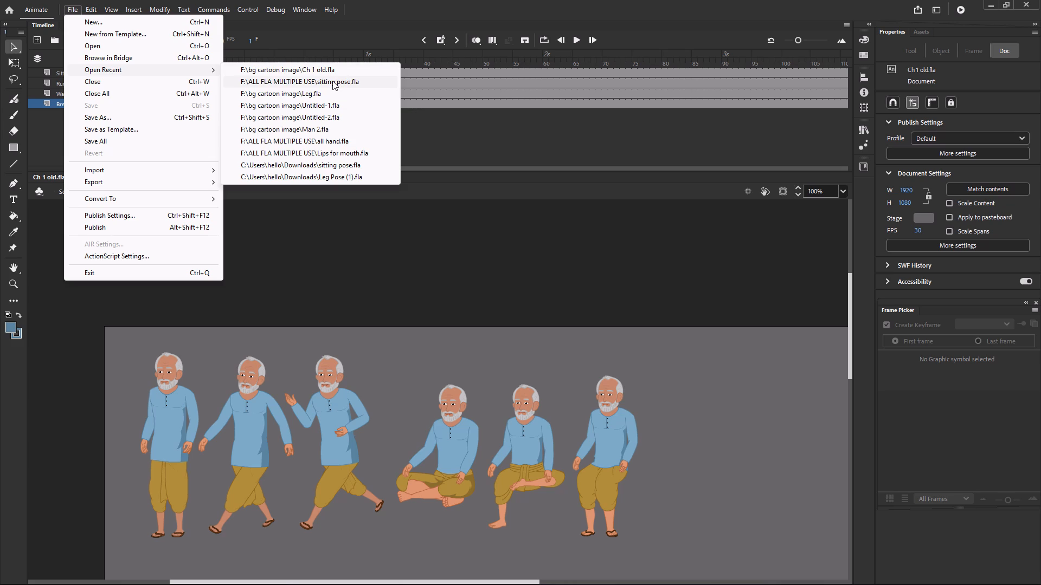
pyautogui.click(316, 119)
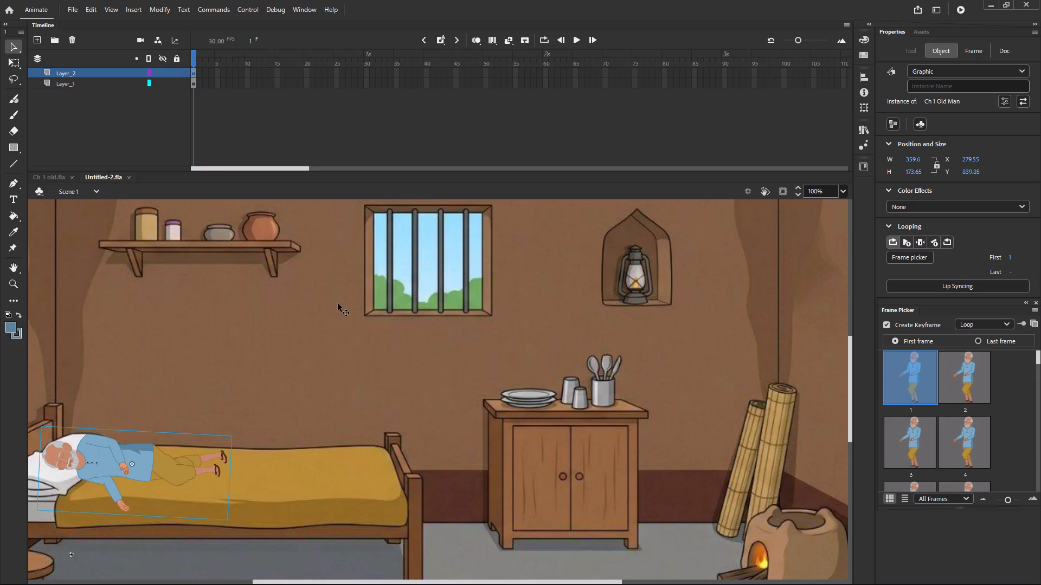
# Inspect the Ch 1 Old Man symbol by entering it and playing its timeline, then return to Scene 1.
pyautogui.keyDown('ctrl'); pyautogui.scroll(-3, 338, 307); pyautogui.keyUp('ctrl')
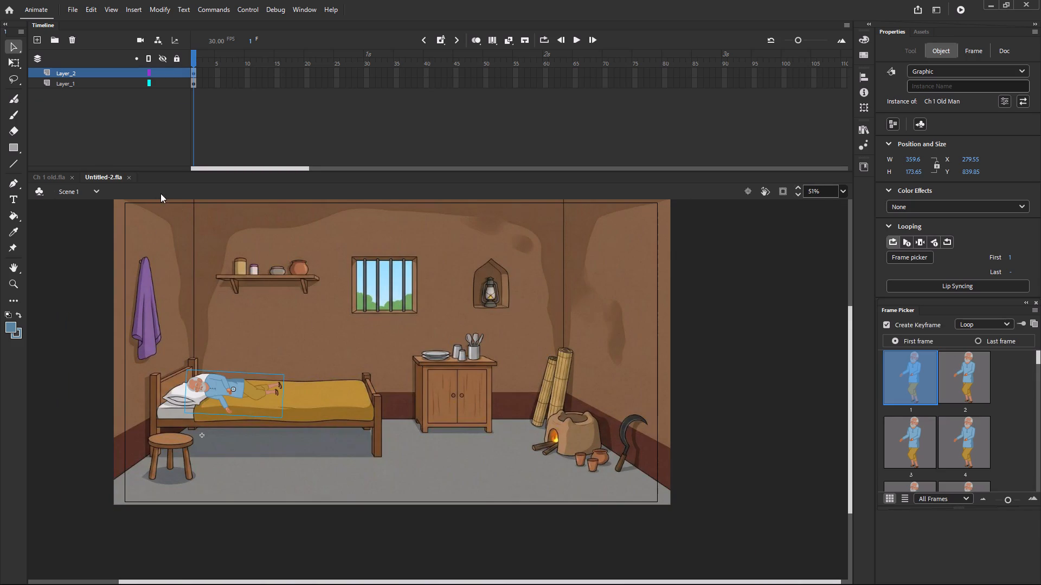
pyautogui.doubleClick(217, 391)
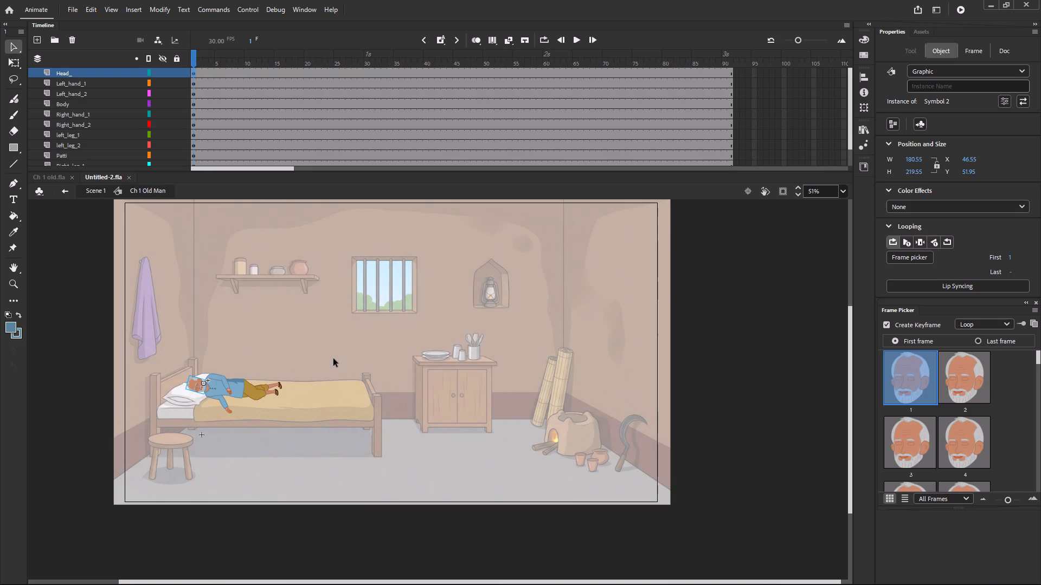
pyautogui.click(333, 359)
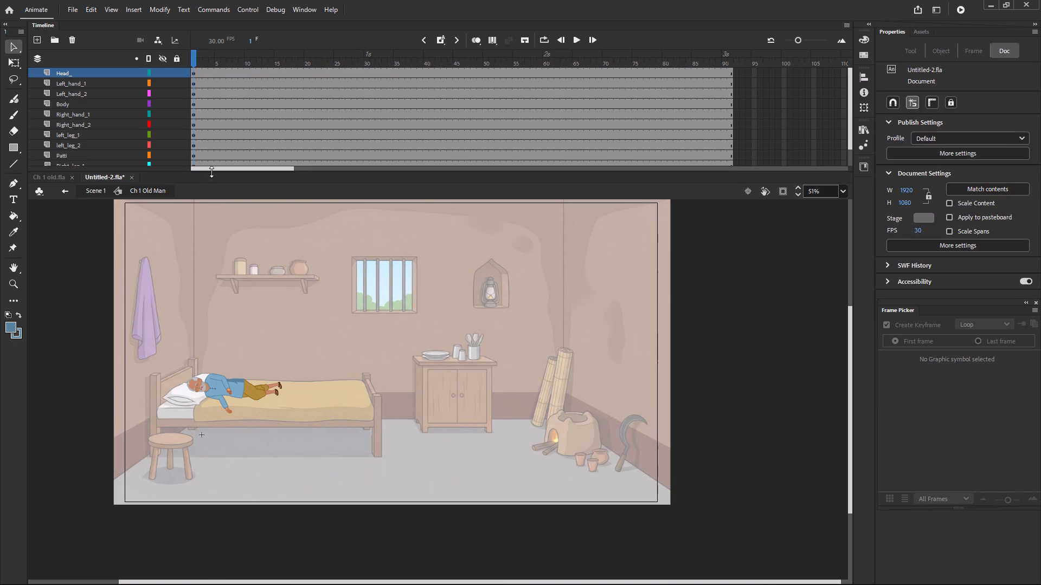
pyautogui.press('Return')
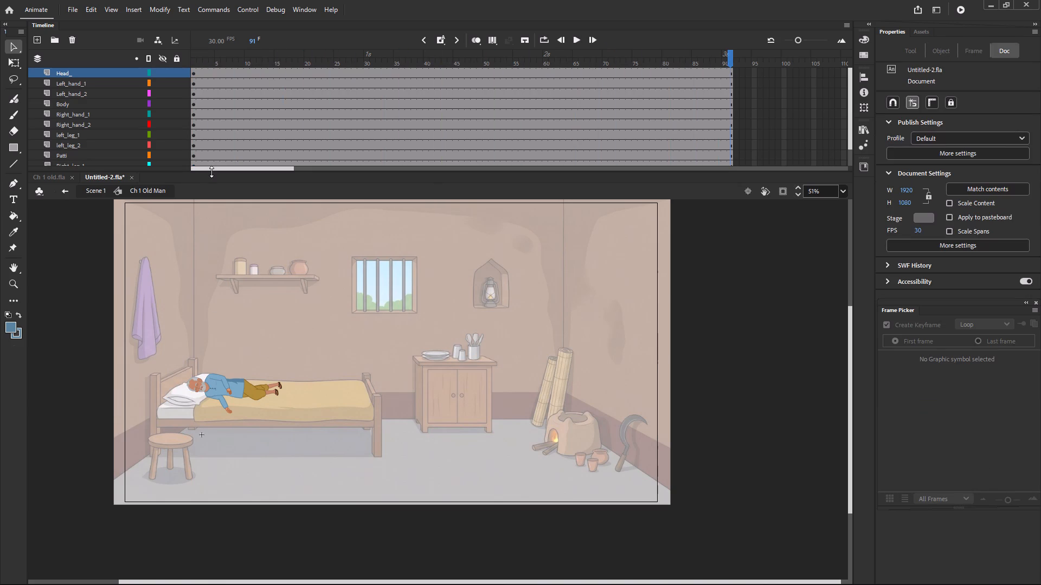
pyautogui.press('Return')
pyautogui.press('Return')
pyautogui.moveTo(282, 60); pyautogui.dragTo(144, 72)
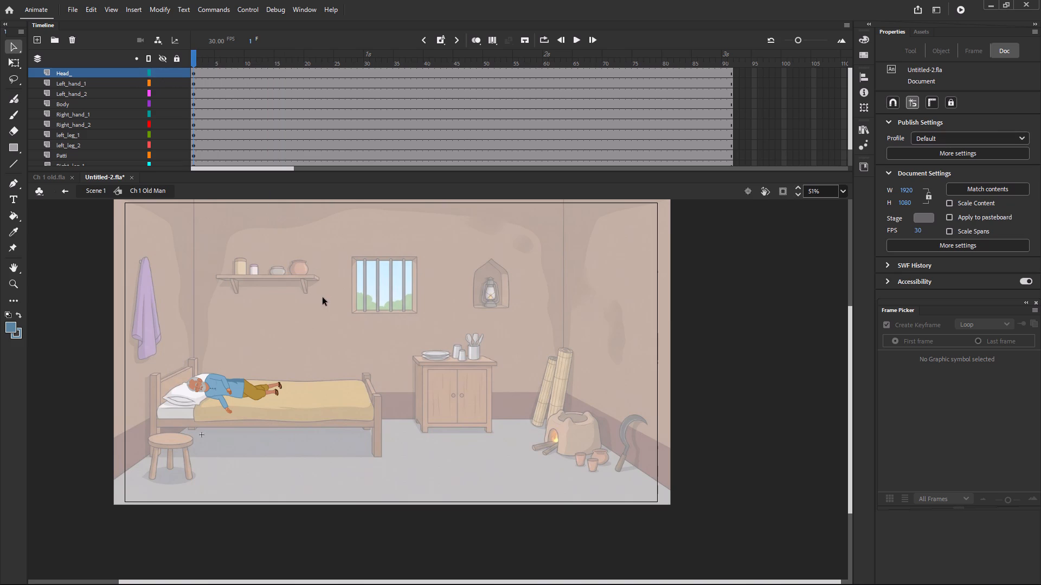
pyautogui.click(94, 191)
pyautogui.click(338, 331)
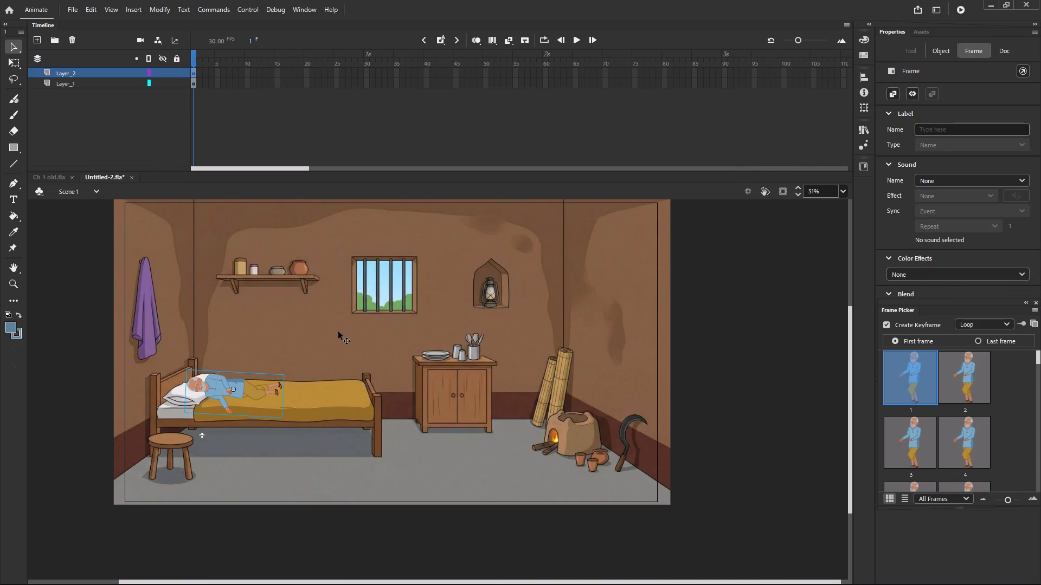
# Enlarge the lying old man proportionally to about 650 × 314 and reposition him along the bed with his head on the pillow.
pyautogui.click(232, 388)
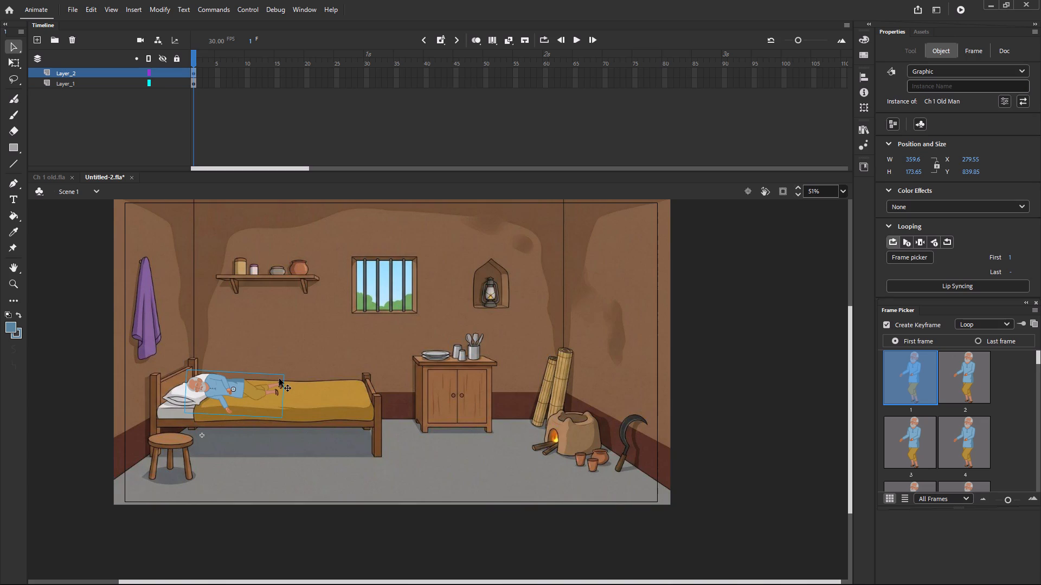
pyautogui.press('q')
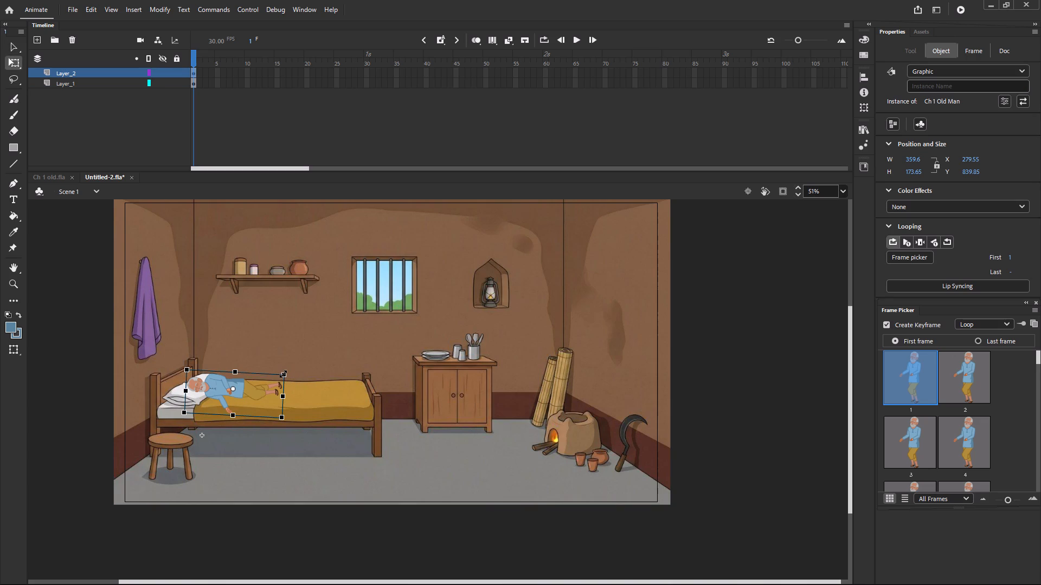
pyautogui.keyDown('shift'); pyautogui.moveTo(283, 374); pyautogui.dragTo(292, 372); pyautogui.keyUp('shift')
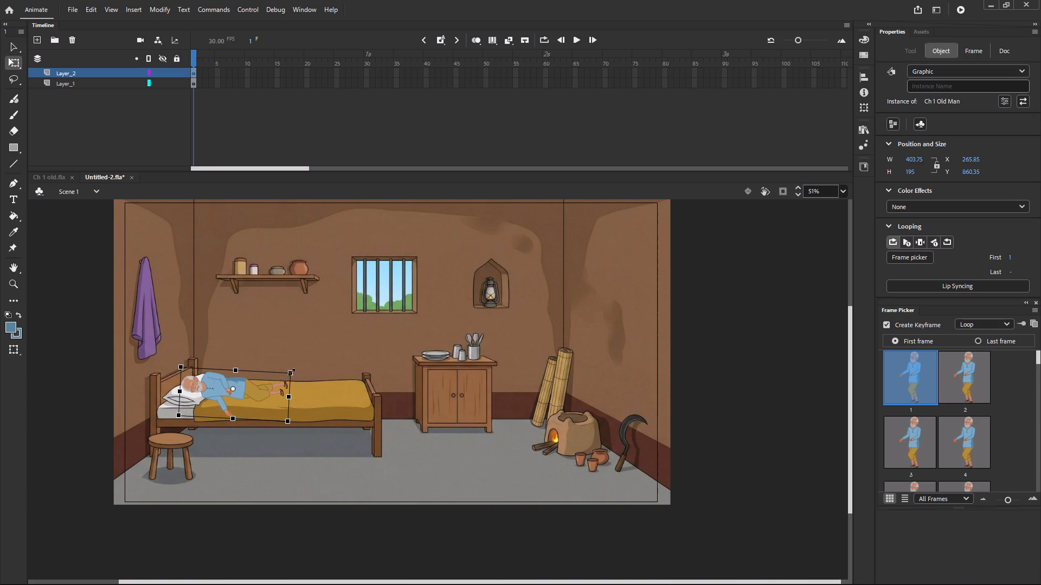
pyautogui.keyDown('shift'); pyautogui.moveTo(292, 372); pyautogui.dragTo(314, 366); pyautogui.keyUp('shift')
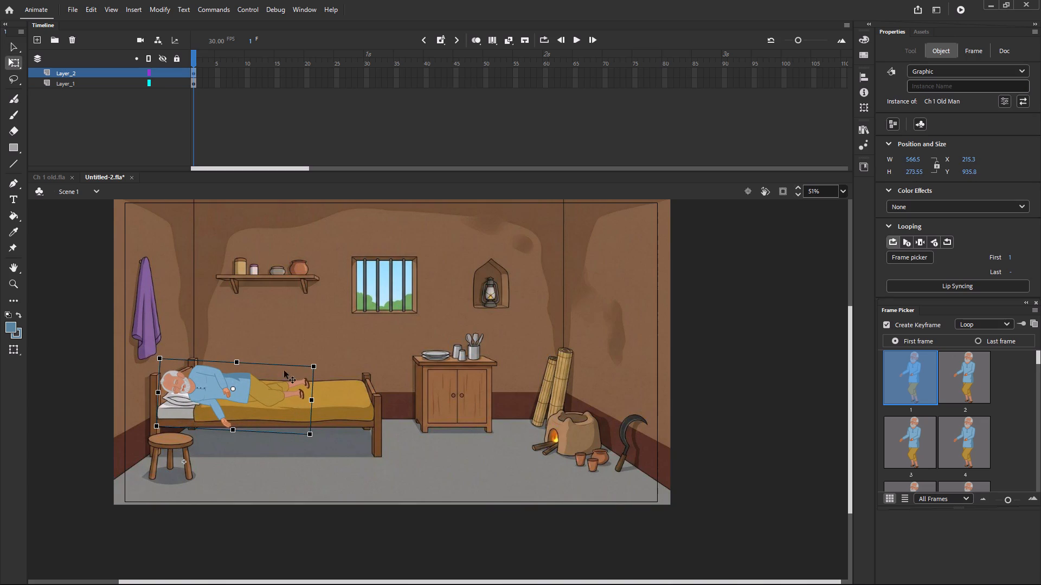
pyautogui.moveTo(248, 386); pyautogui.dragTo(273, 386)
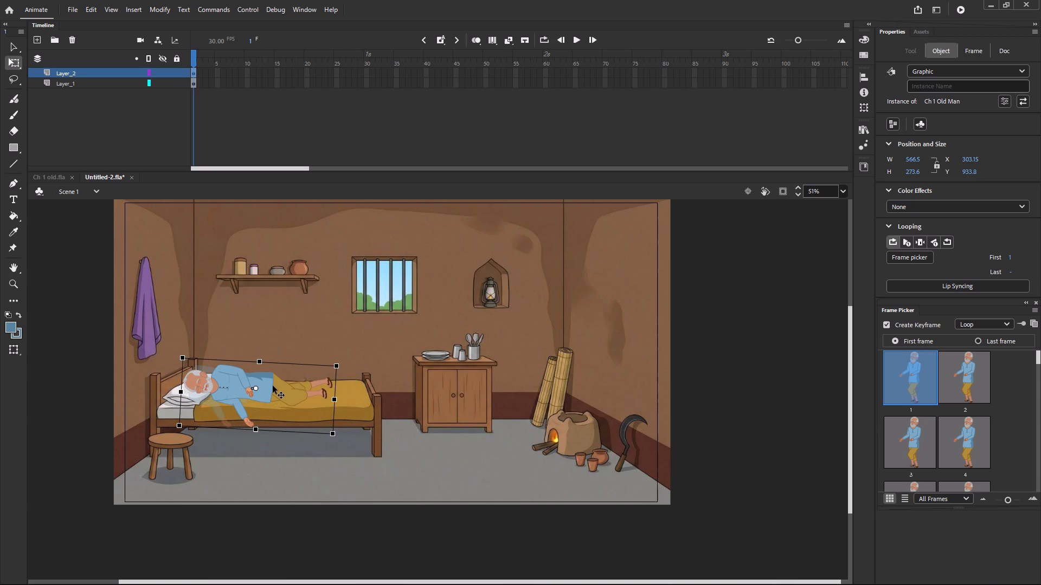
pyautogui.moveTo(273, 386); pyautogui.dragTo(273, 385)
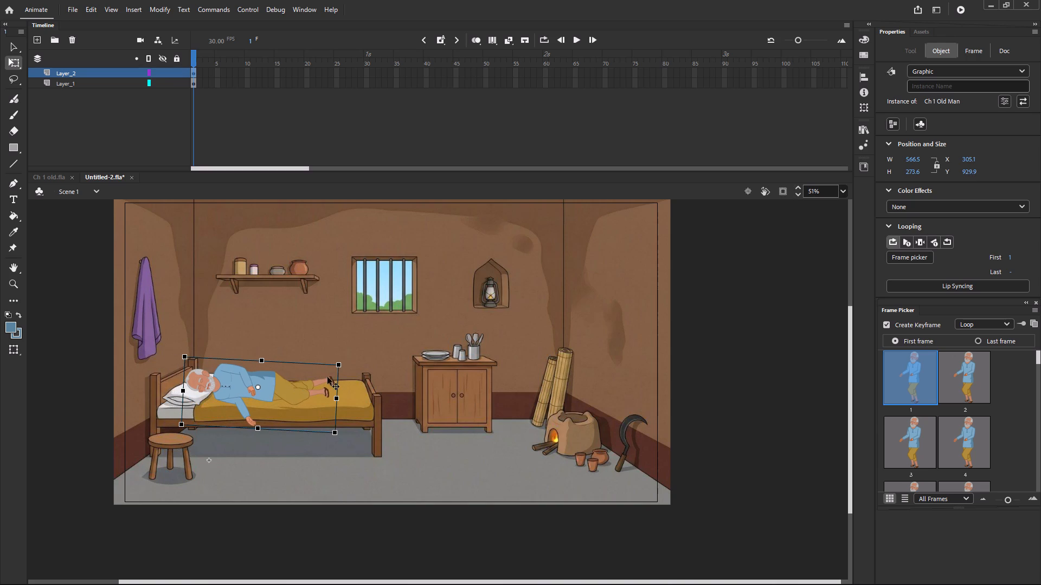
pyautogui.keyDown('shift'); pyautogui.moveTo(339, 364); pyautogui.dragTo(343, 363); pyautogui.keyUp('shift')
pyautogui.keyDown('shift'); pyautogui.moveTo(343, 363); pyautogui.dragTo(352, 361); pyautogui.keyUp('shift')
pyautogui.moveTo(282, 375); pyautogui.dragTo(296, 376)
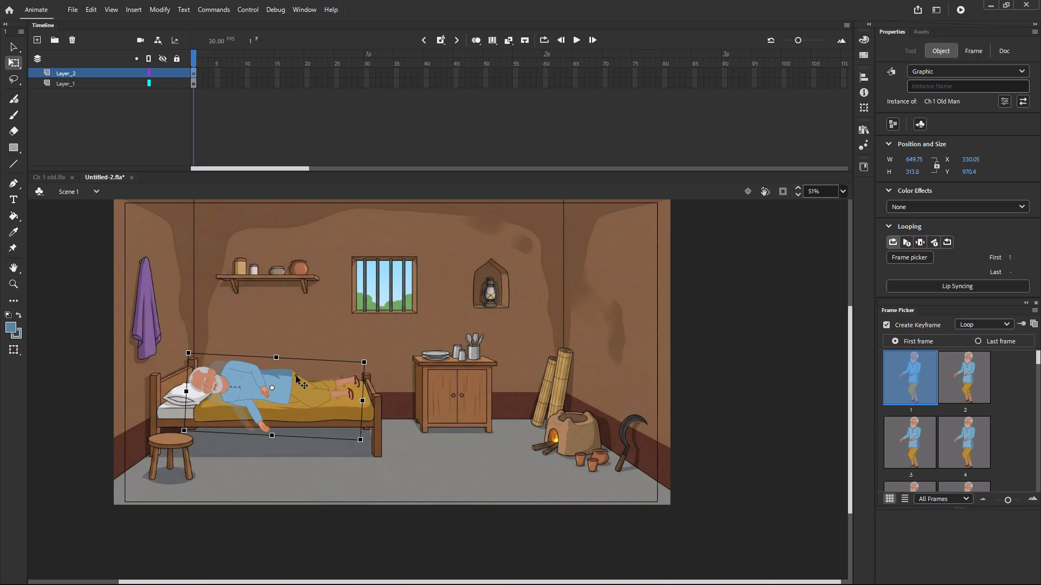
pyautogui.moveTo(296, 376); pyautogui.dragTo(291, 376)
pyautogui.click(470, 390)
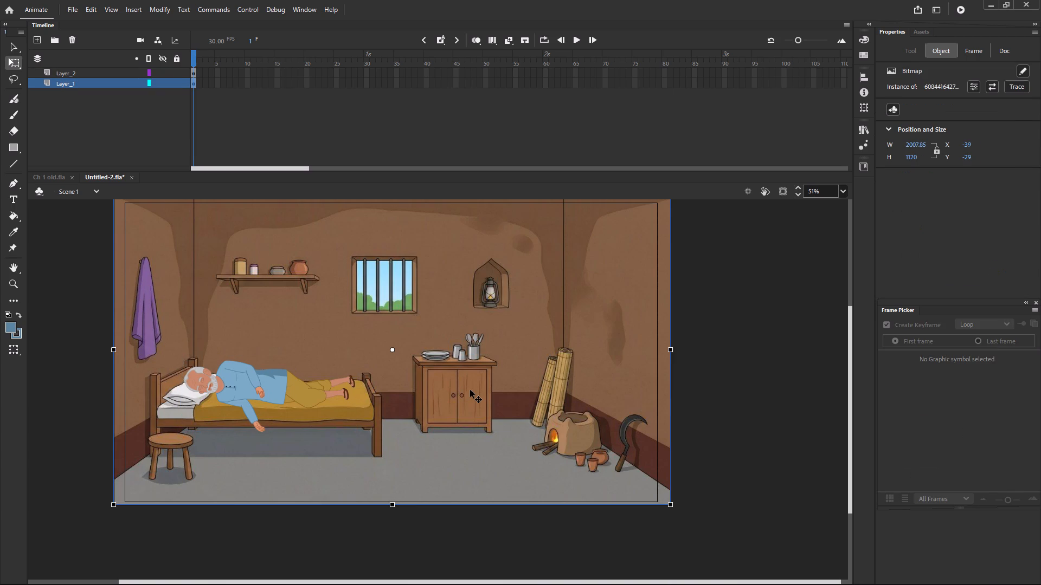
pyautogui.click(753, 454)
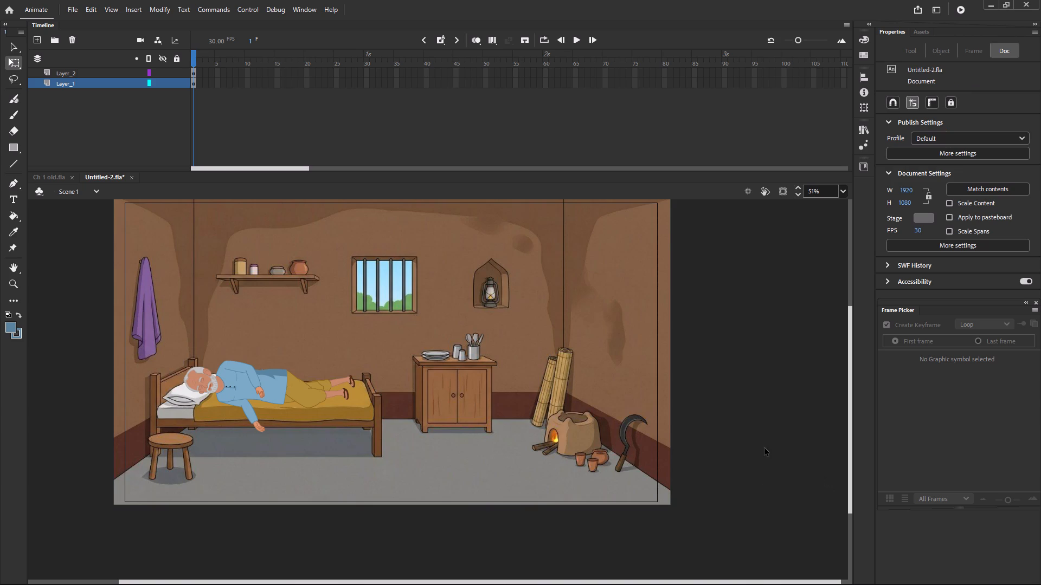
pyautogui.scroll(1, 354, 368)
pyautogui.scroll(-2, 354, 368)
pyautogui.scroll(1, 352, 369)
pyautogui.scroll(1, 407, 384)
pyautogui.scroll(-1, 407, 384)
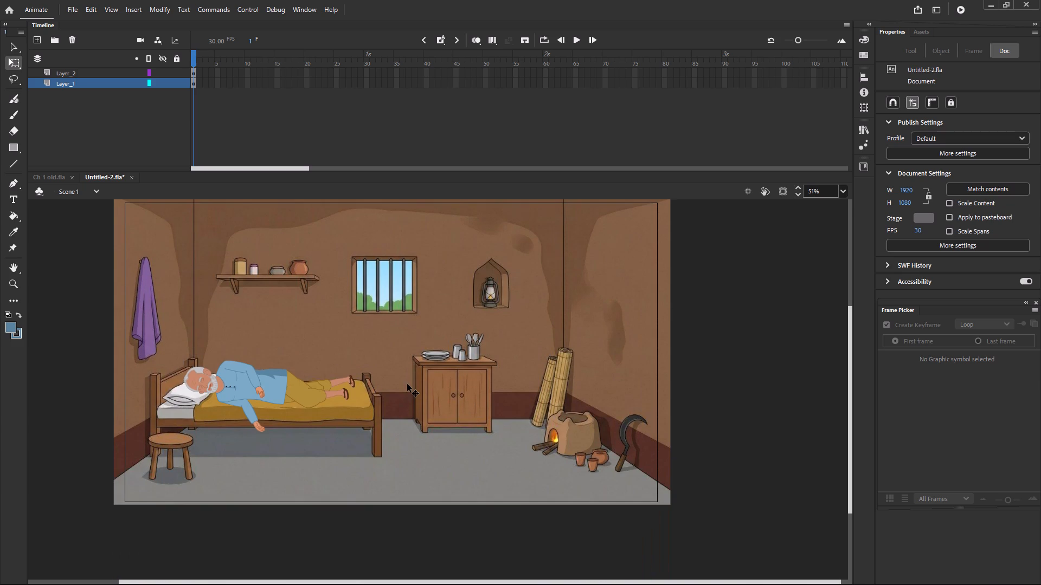
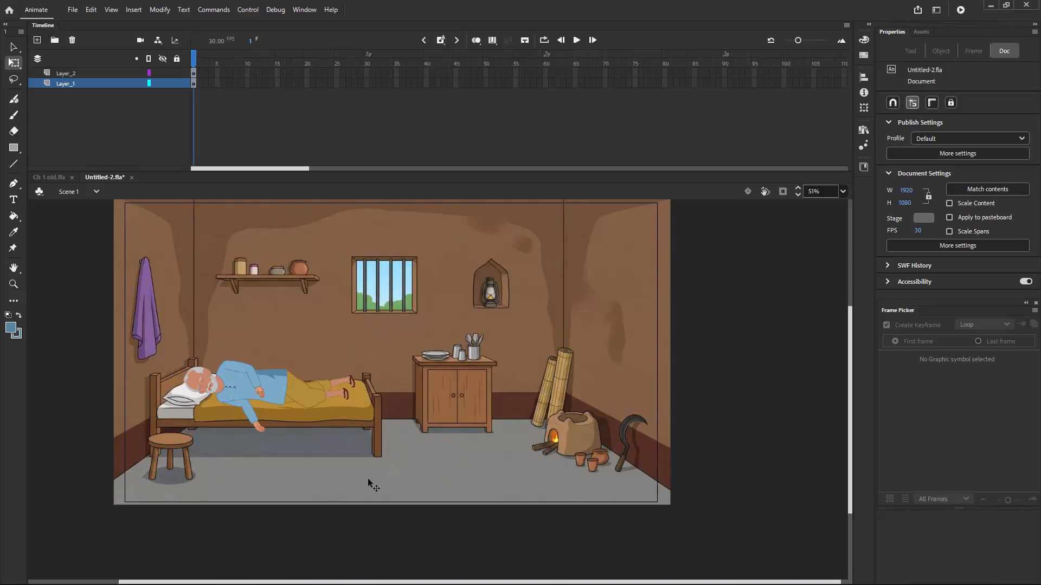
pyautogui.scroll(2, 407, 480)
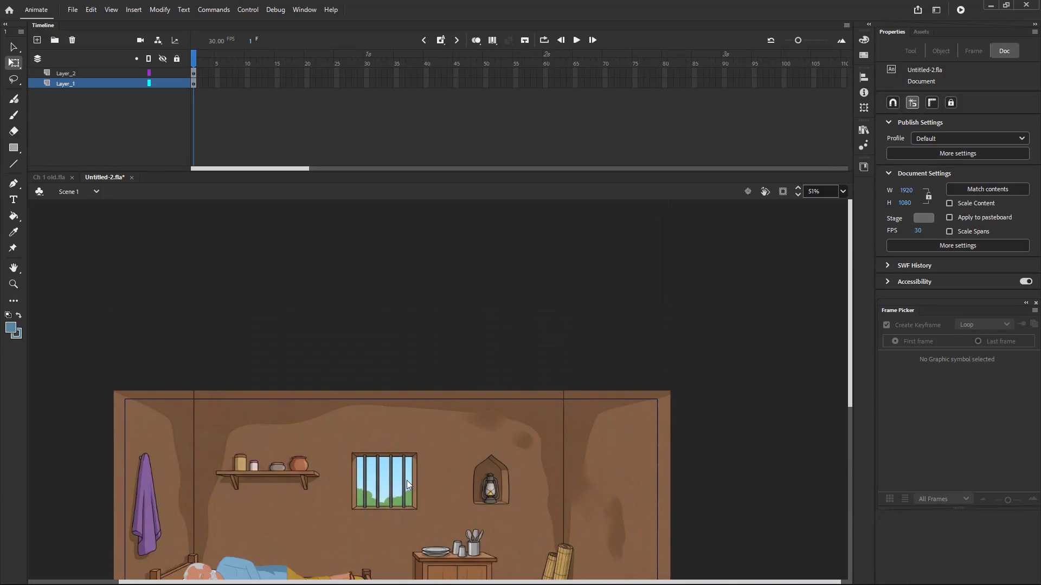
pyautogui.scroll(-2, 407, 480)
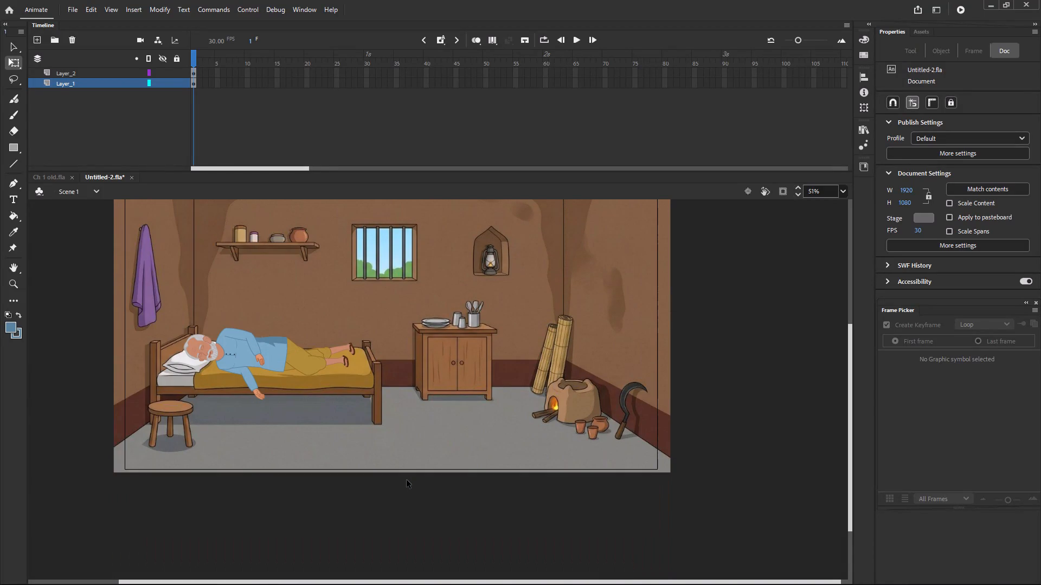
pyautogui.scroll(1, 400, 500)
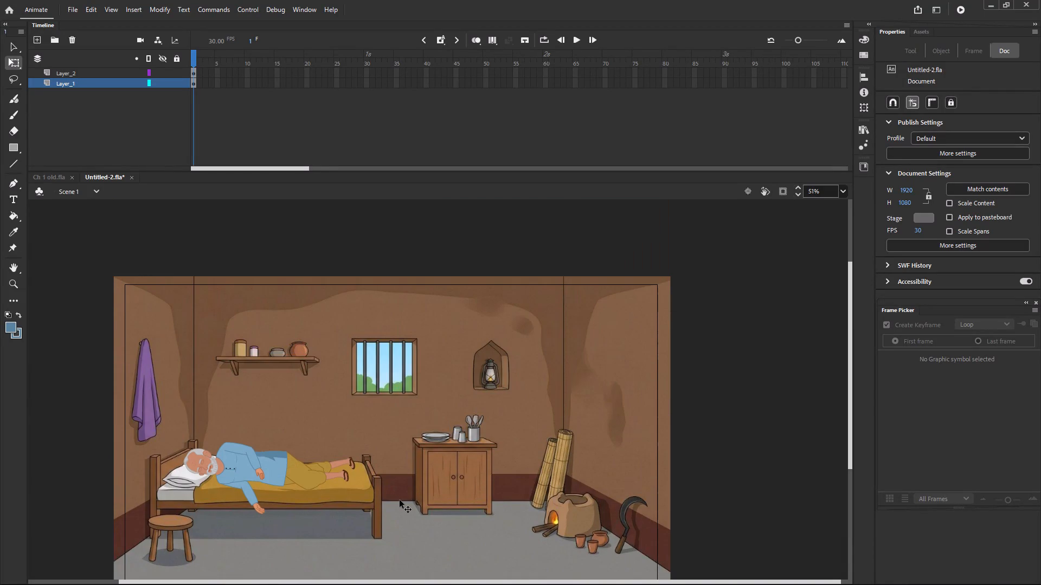
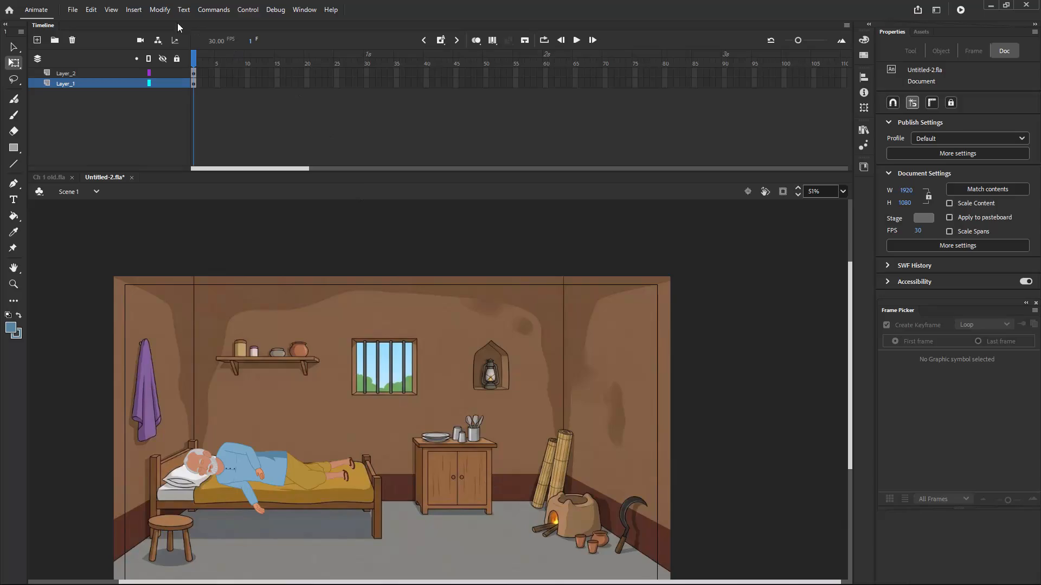
# Lock the bedroom background on Layer_1 and make the old man's layer, Layer_2, the active one.
pyautogui.click(163, 80)
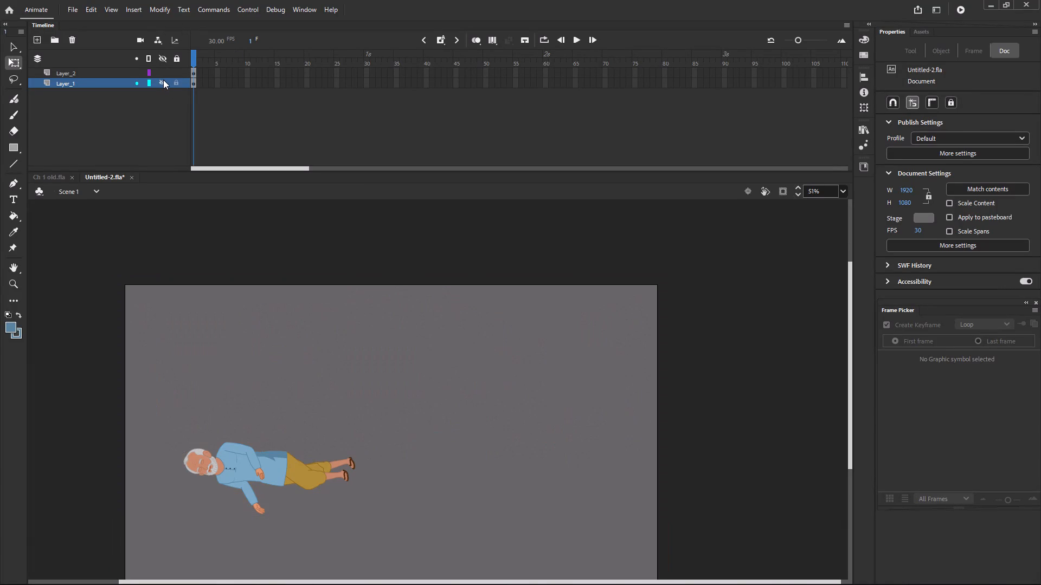
pyautogui.click(163, 80)
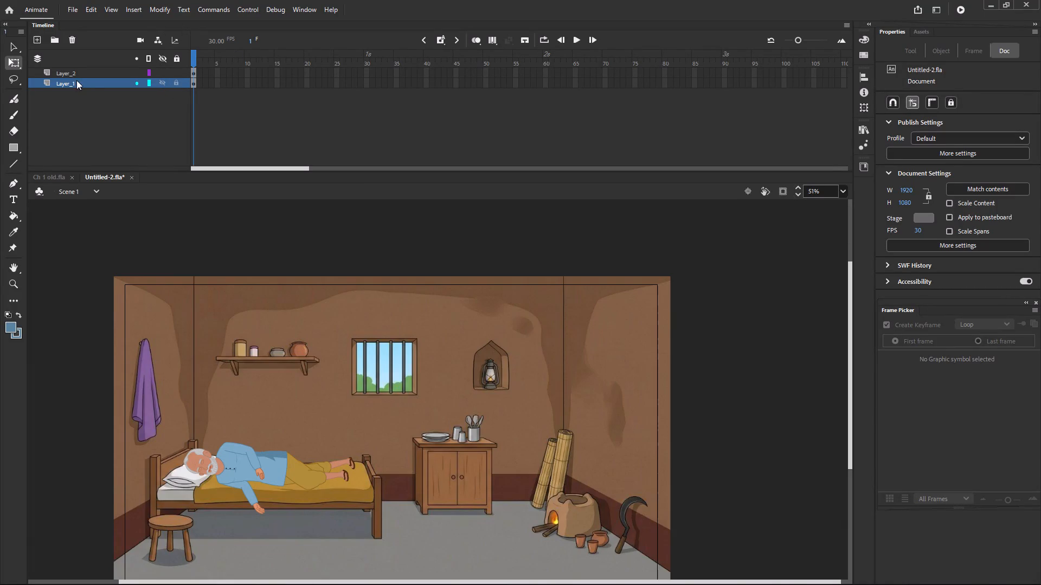
pyautogui.click(90, 74)
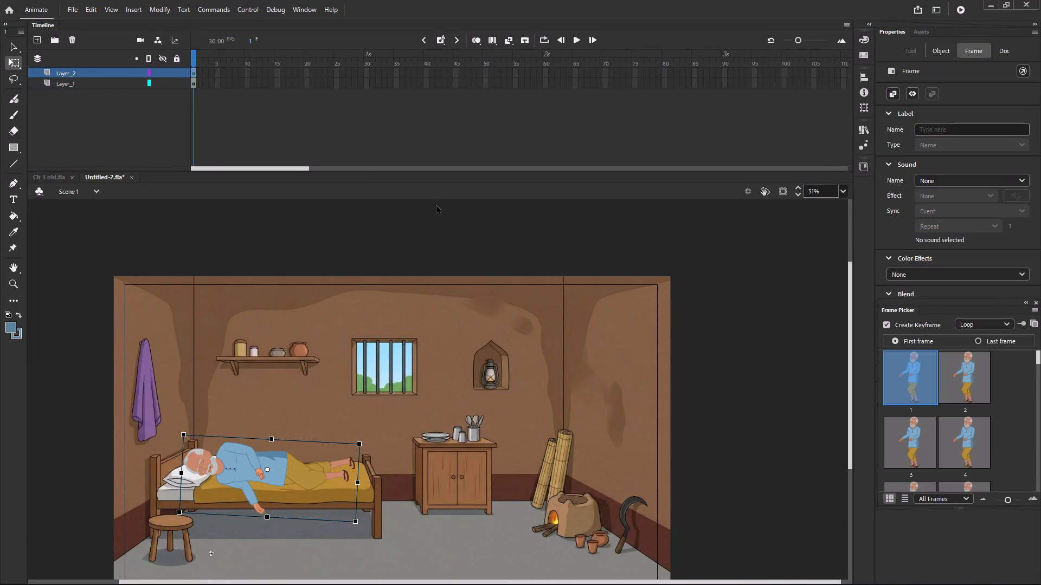
pyautogui.click(175, 84)
# Copy the old man, hide Layer_2, and paste the copy in place on a new layer above it.
pyautogui.hotkey('ctrl', 'c')
pyautogui.click(163, 74)
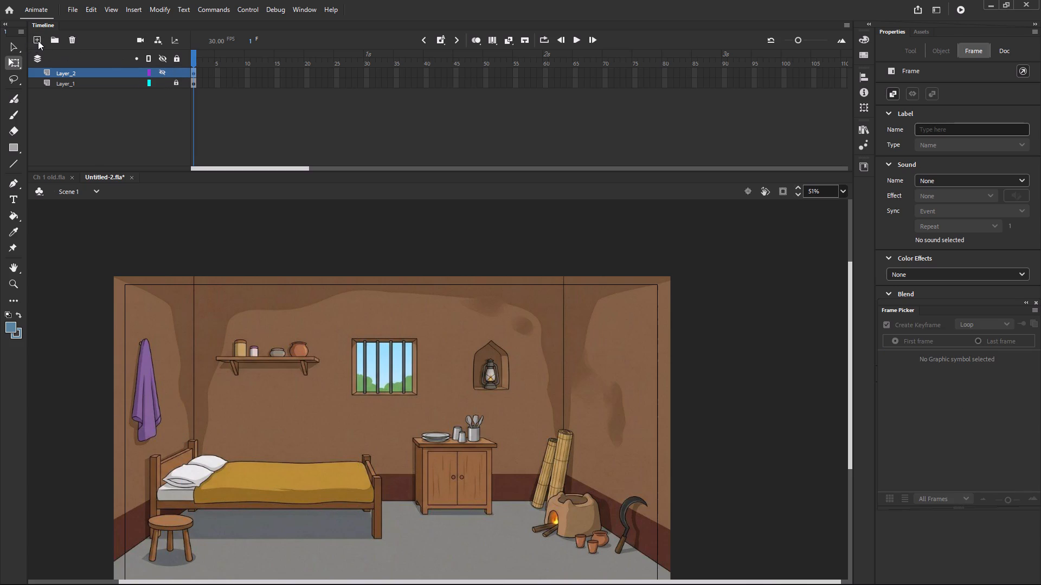
pyautogui.click(38, 41)
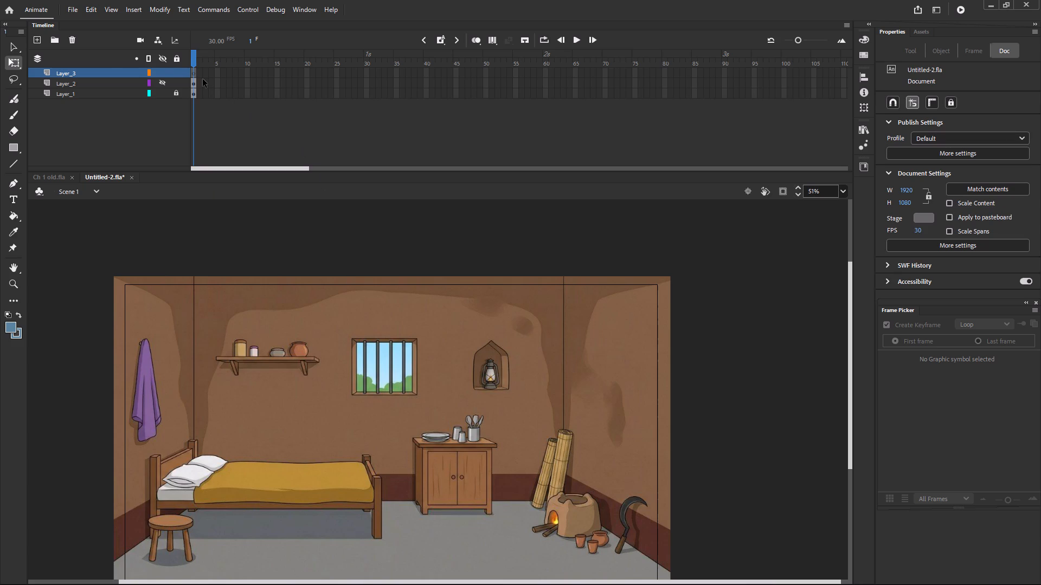
pyautogui.click(196, 73)
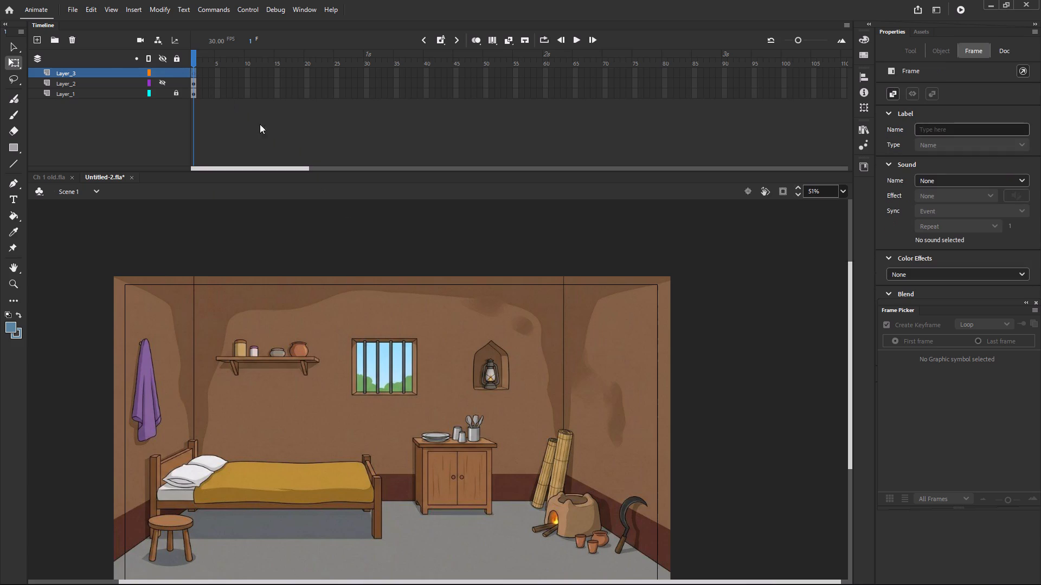
pyautogui.hotkey('ctrl', 'shift', 'v')
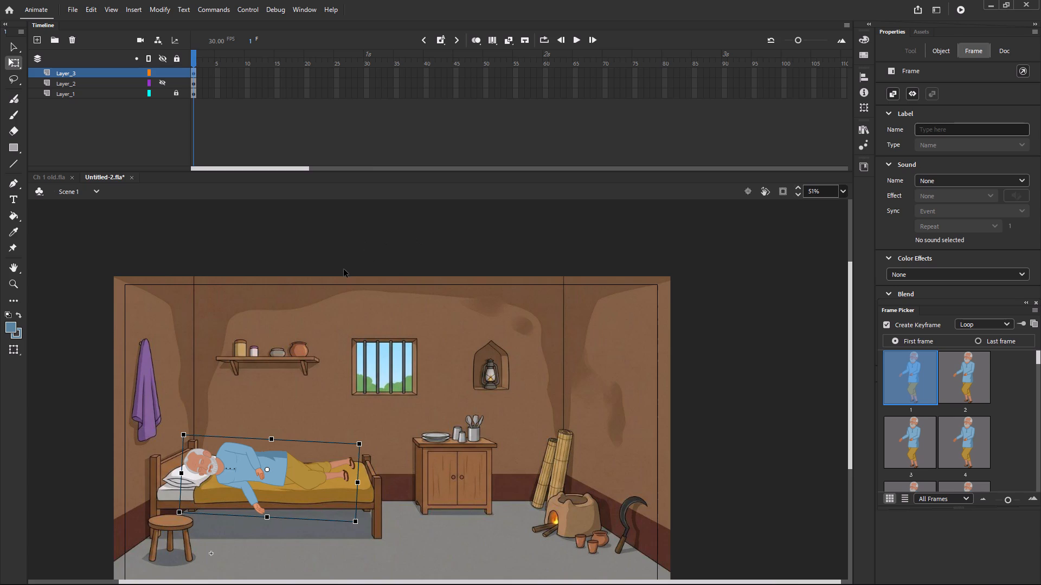
# Duplicate the pasted figure's symbol as Ch 1 Old Man copy.
pyautogui.rightClick(295, 472)
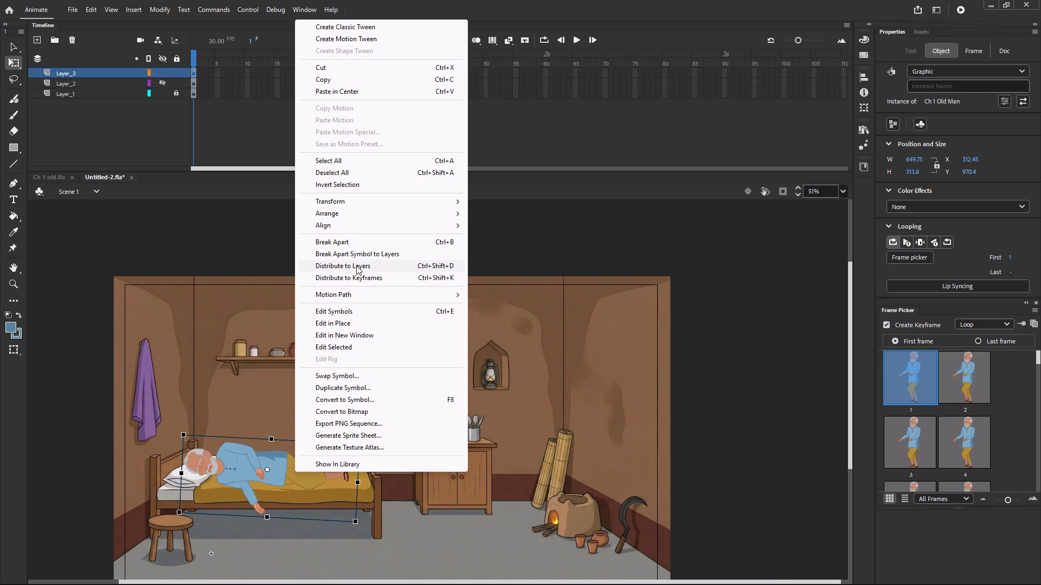
pyautogui.click(365, 388)
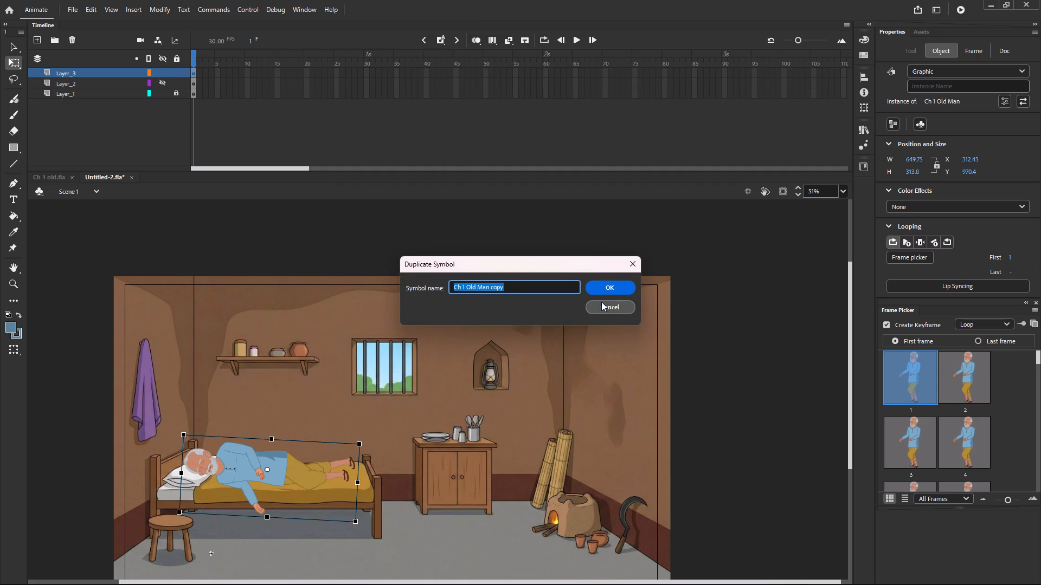
pyautogui.click(604, 288)
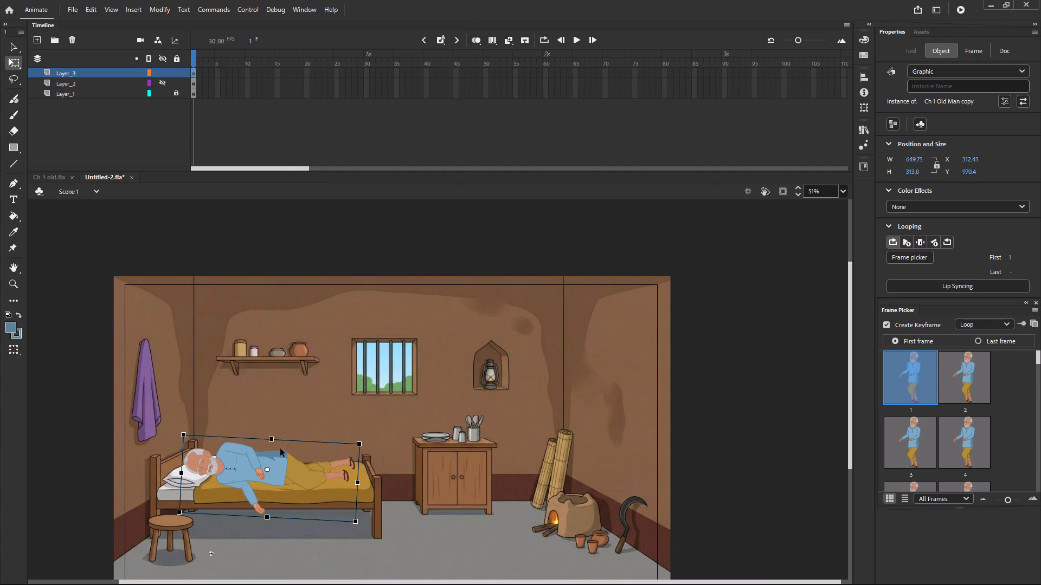
# Flip the duplicated old man horizontally and rotate him so he lies along the bed with his head at the pillow.
pyautogui.rightClick(268, 469)
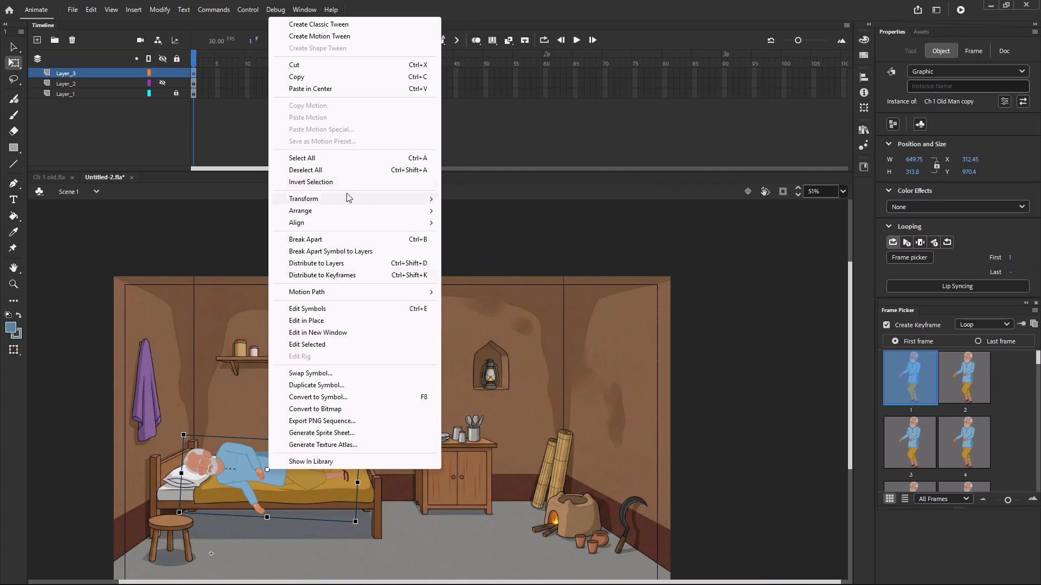
pyautogui.click(334, 198)
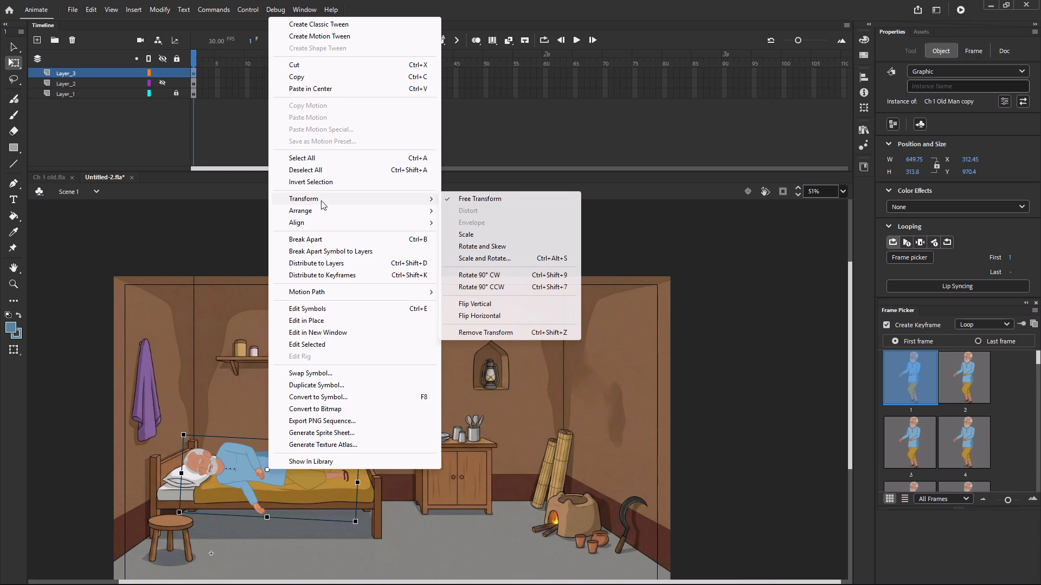
pyautogui.click(491, 318)
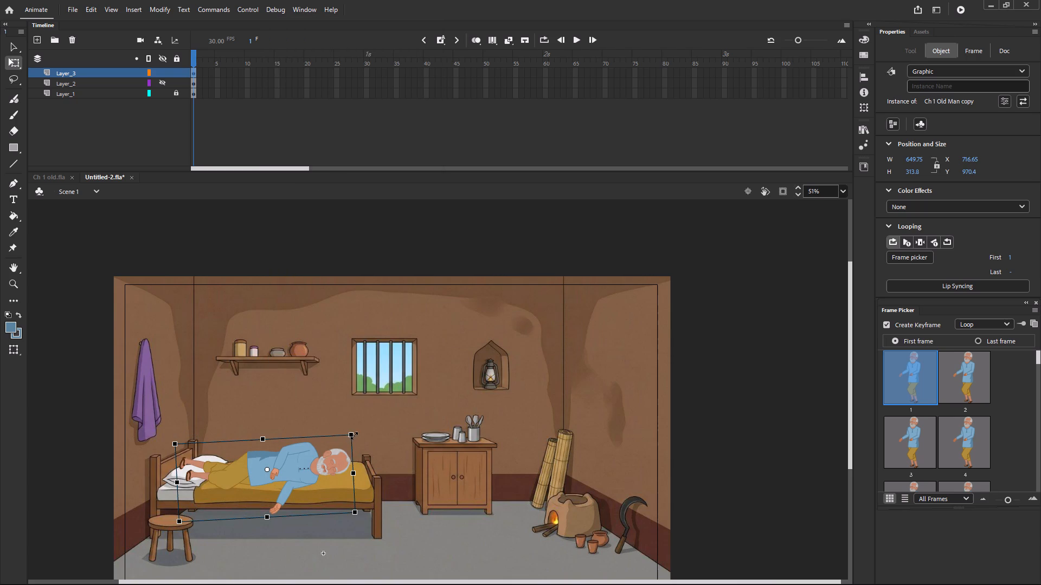
pyautogui.moveTo(356, 432); pyautogui.dragTo(163, 470)
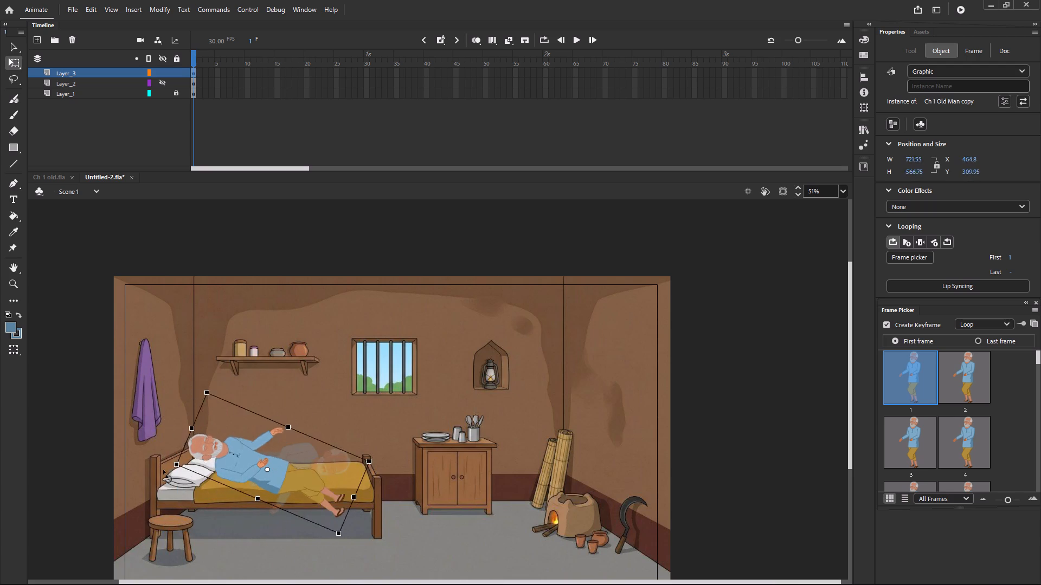
pyautogui.moveTo(163, 470); pyautogui.dragTo(182, 496)
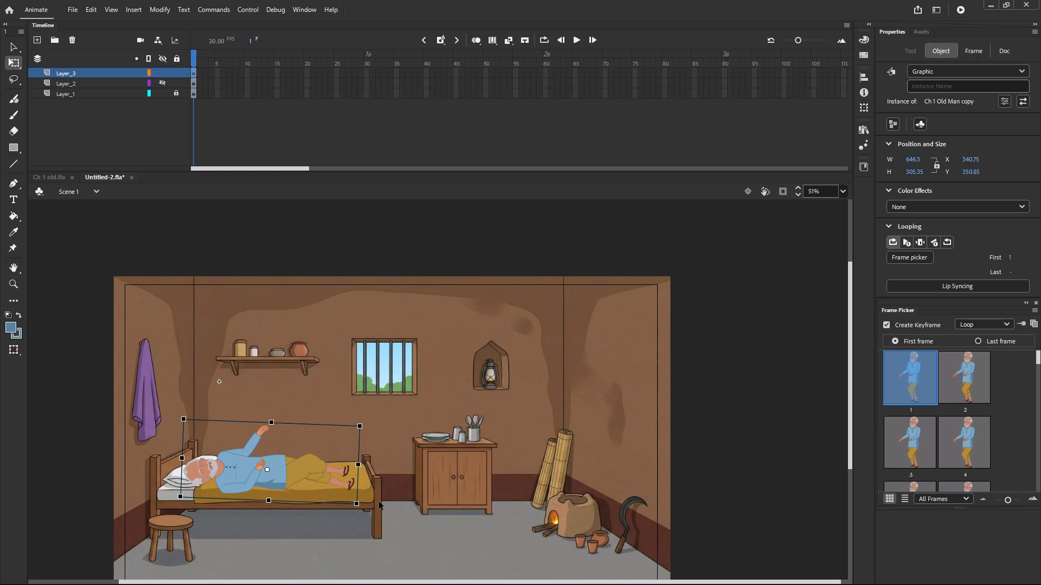
# Shift the duplicated old man up onto the mattress and scale him down to about 597 by 282 px.
pyautogui.click(323, 473)
pyautogui.moveTo(299, 473); pyautogui.dragTo(299, 469)
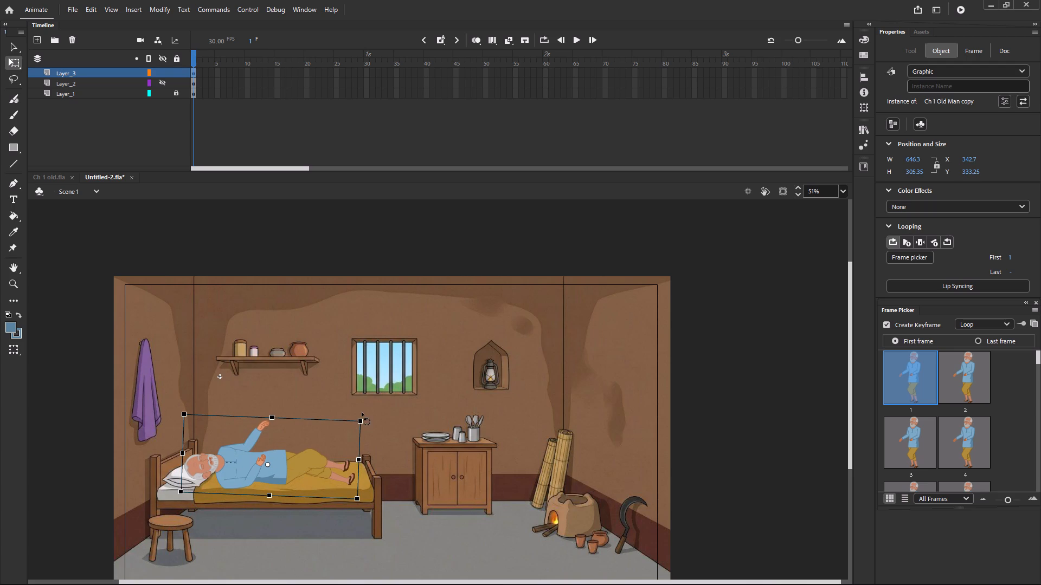
pyautogui.keyDown('shift'); pyautogui.moveTo(363, 421); pyautogui.dragTo(356, 423); pyautogui.keyUp('shift')
pyautogui.moveTo(312, 467); pyautogui.dragTo(307, 469)
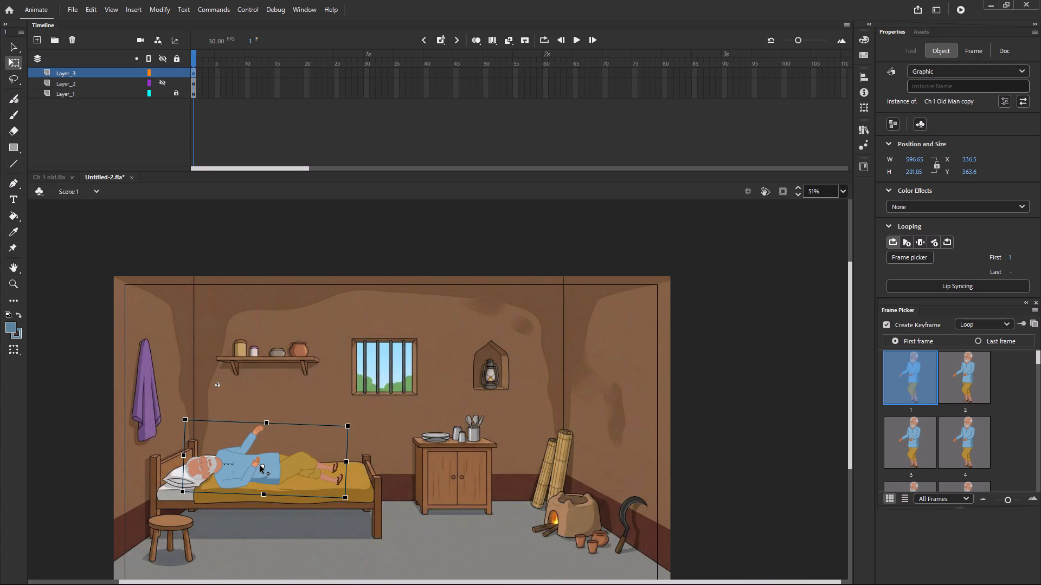
# Open the duplicated old man symbol for editing in place, with none of its parts selected.
pyautogui.doubleClick(260, 465)
pyautogui.doubleClick(322, 471)
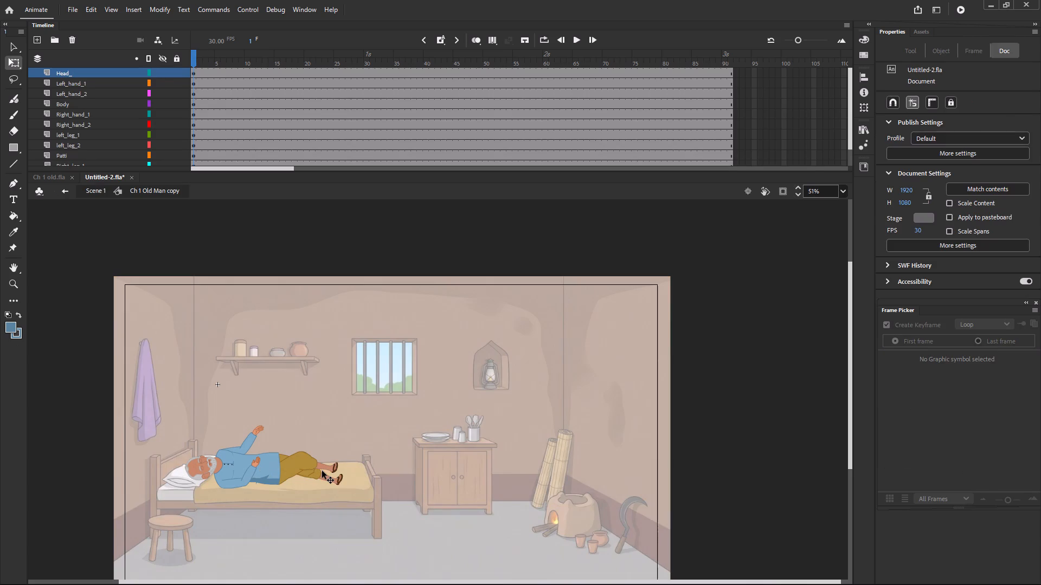
pyautogui.click(519, 456)
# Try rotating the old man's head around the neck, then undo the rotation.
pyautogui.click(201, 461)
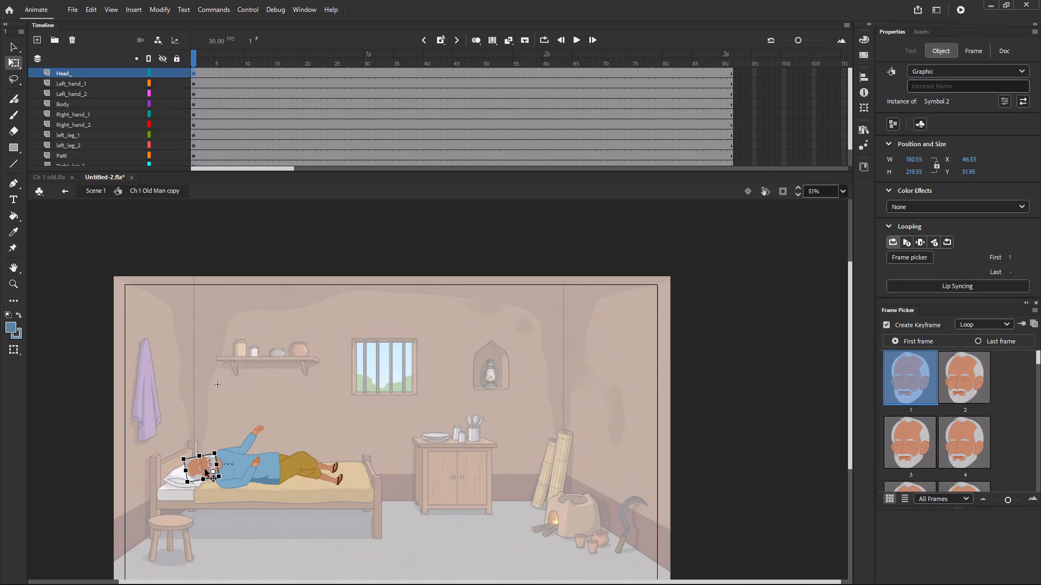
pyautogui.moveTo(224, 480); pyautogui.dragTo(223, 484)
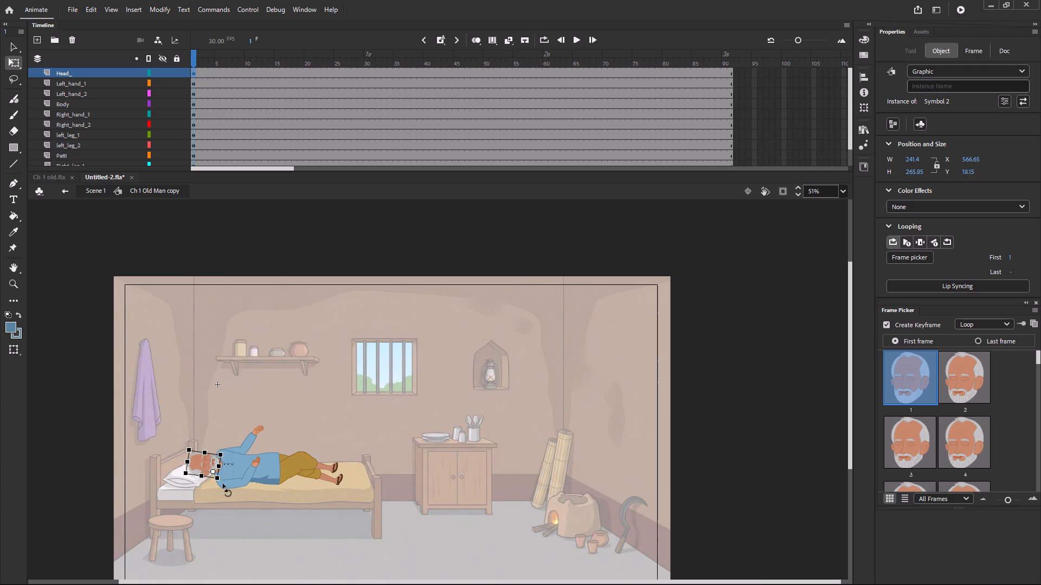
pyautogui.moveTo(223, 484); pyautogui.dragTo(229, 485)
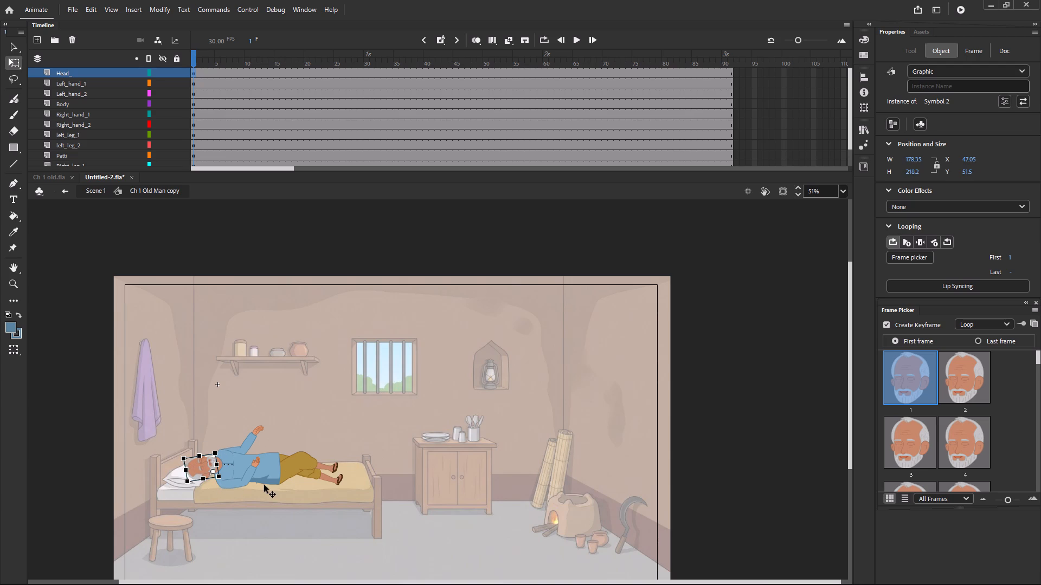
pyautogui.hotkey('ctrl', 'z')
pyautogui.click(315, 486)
# Rotate the old man's head around the neck so that it tilts naturally over the pillow.
pyautogui.keyDown('alt'); pyautogui.scroll(6, 245, 501); pyautogui.keyUp('alt')
pyautogui.scroll(-3, 245, 501)
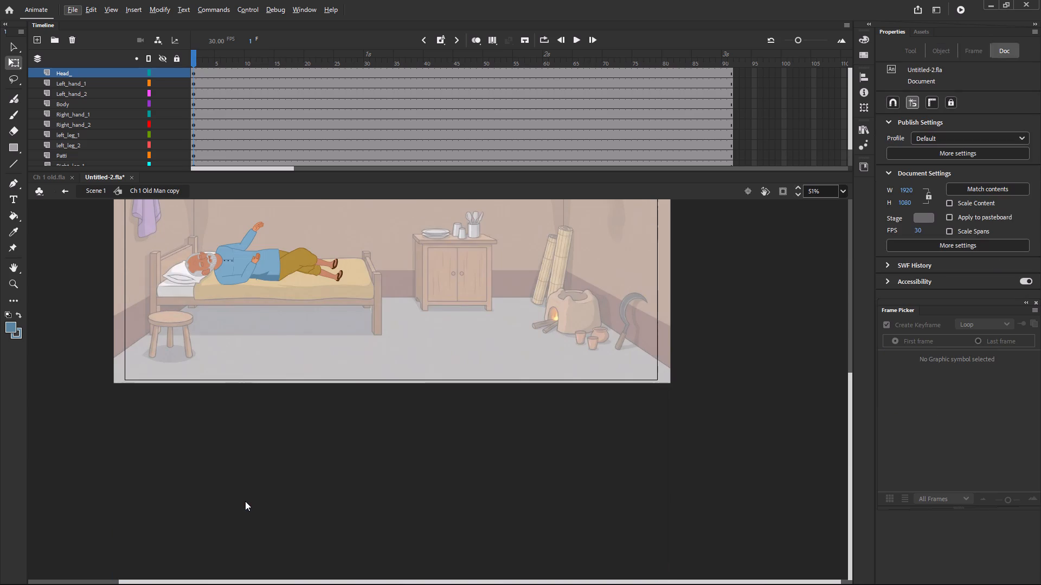
pyautogui.keyDown('ctrl'); pyautogui.scroll(2, 234, 309); pyautogui.keyUp('ctrl')
pyautogui.scroll(2, 211, 326)
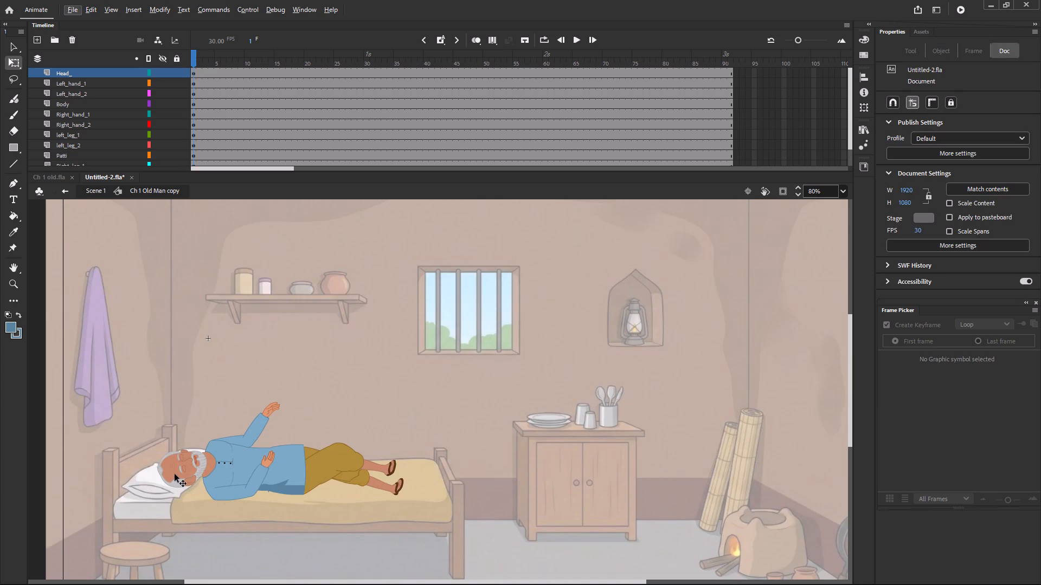
pyautogui.click(176, 471)
pyautogui.moveTo(217, 486); pyautogui.dragTo(215, 490)
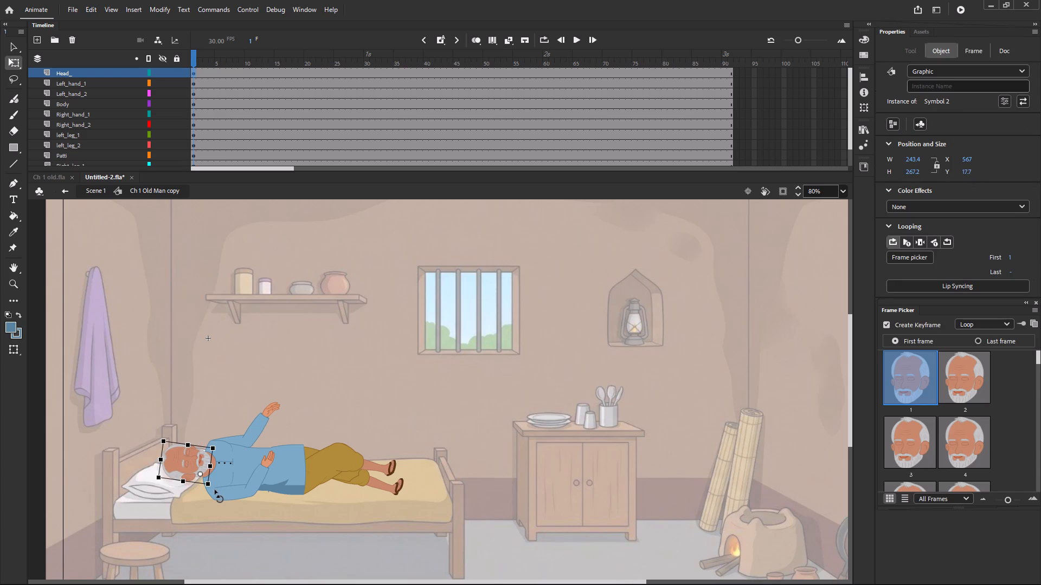
pyautogui.moveTo(215, 490); pyautogui.dragTo(210, 486)
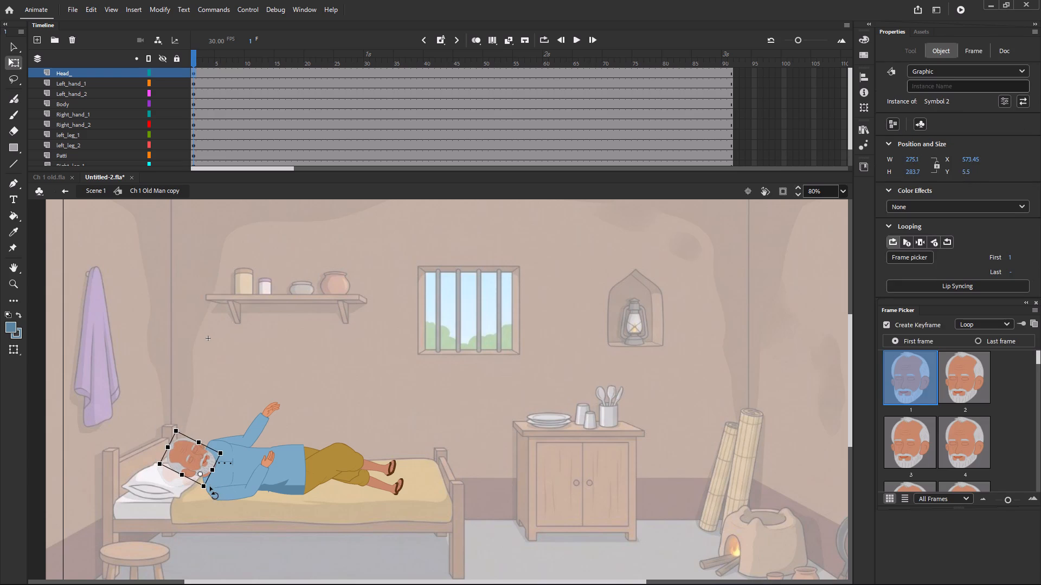
pyautogui.moveTo(210, 486); pyautogui.dragTo(210, 483)
# Rotate the old man's left thigh down toward the mattress and swing his left lower leg up in line with it.
pyautogui.click(349, 477)
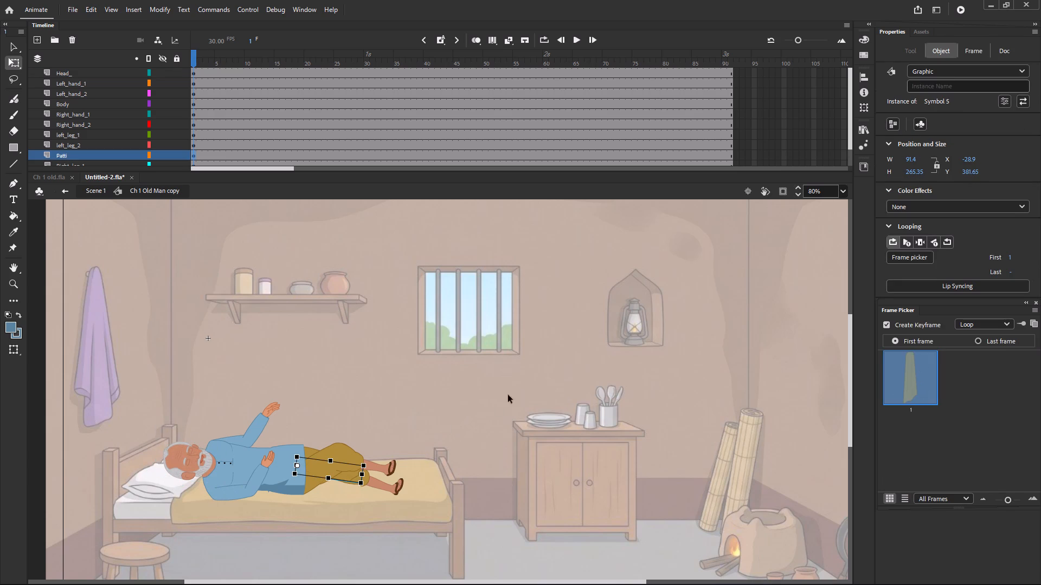
pyautogui.click(516, 388)
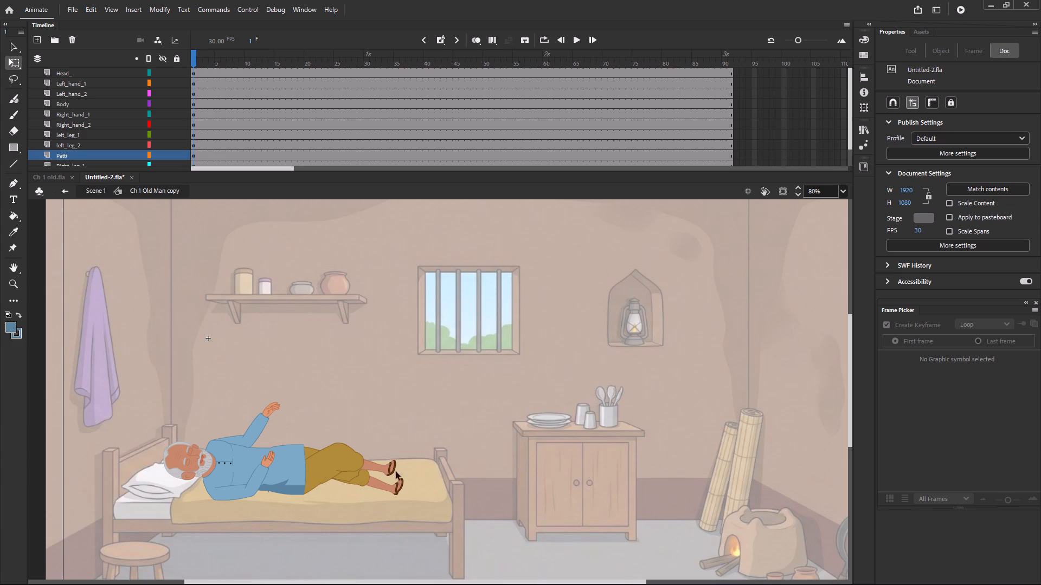
pyautogui.click(335, 459)
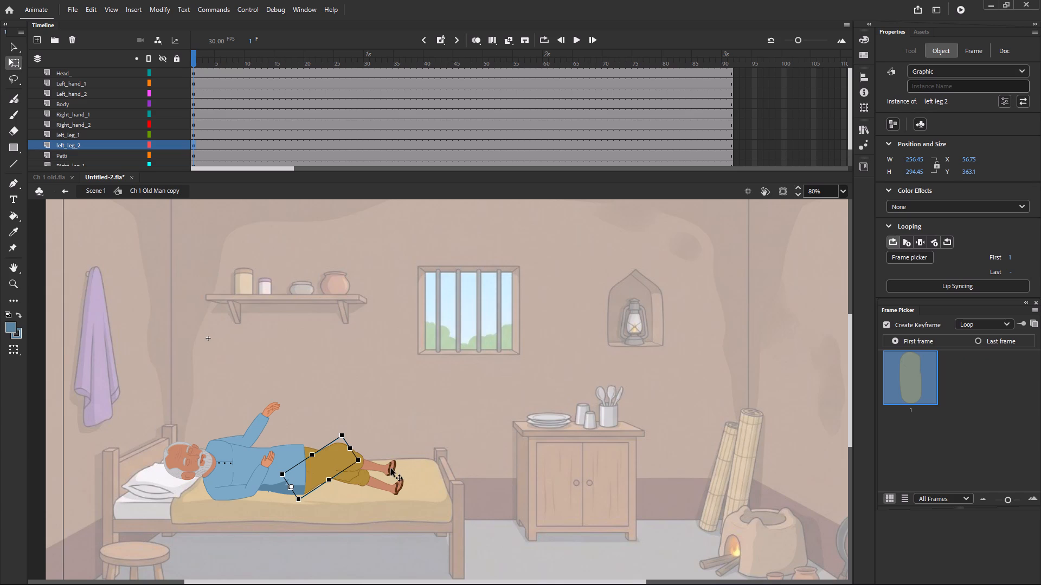
pyautogui.moveTo(363, 466); pyautogui.dragTo(363, 499)
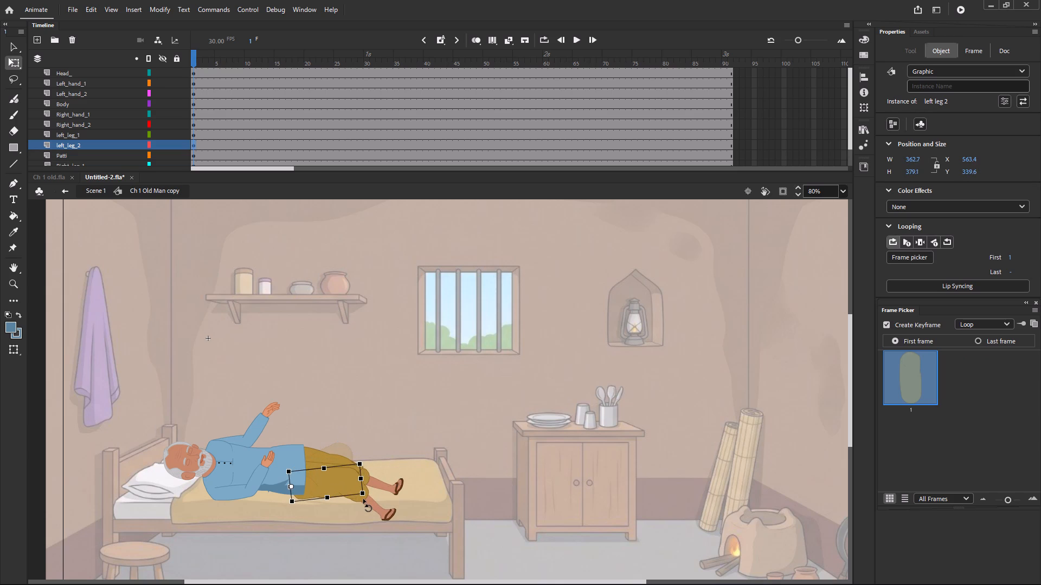
pyautogui.moveTo(363, 499); pyautogui.dragTo(363, 491)
pyautogui.click(389, 505)
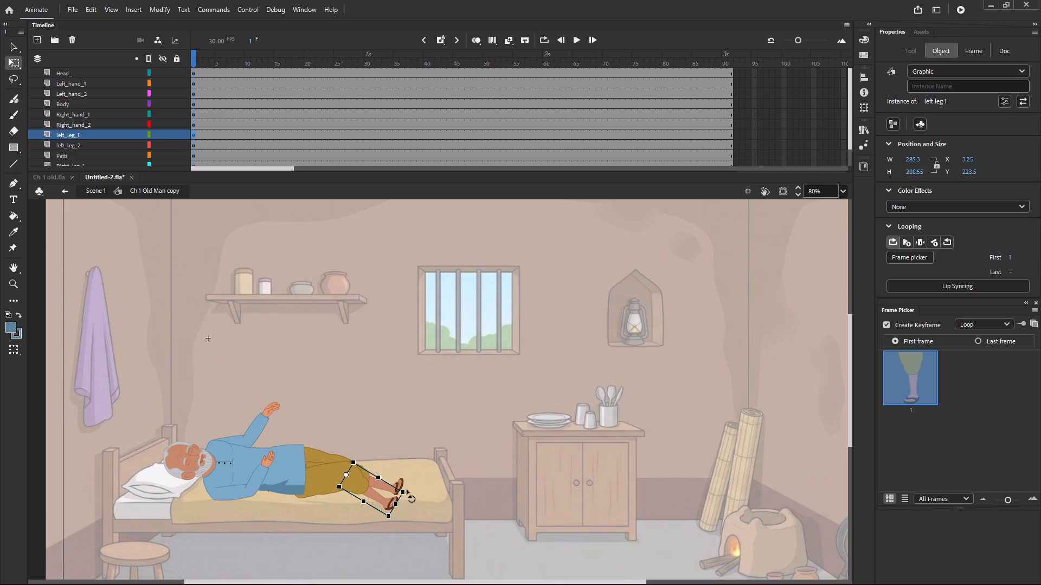
pyautogui.moveTo(410, 491); pyautogui.dragTo(413, 458)
# Rotate the left thigh a bit further down and shift it slightly up so it joins the hip and lower leg.
pyautogui.click(328, 478)
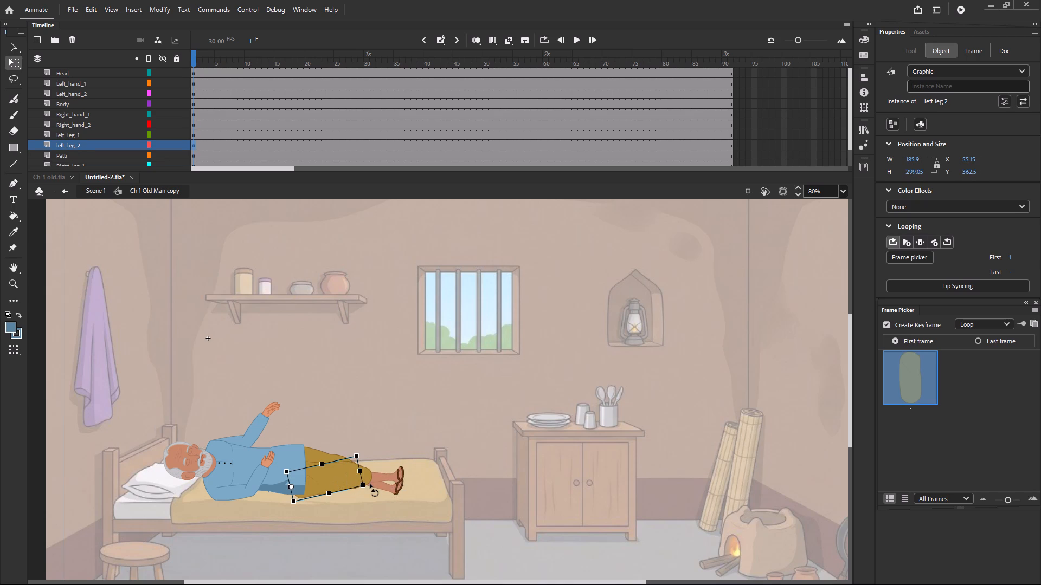
pyautogui.moveTo(370, 486); pyautogui.dragTo(367, 498)
pyautogui.moveTo(321, 484); pyautogui.dragTo(321, 477)
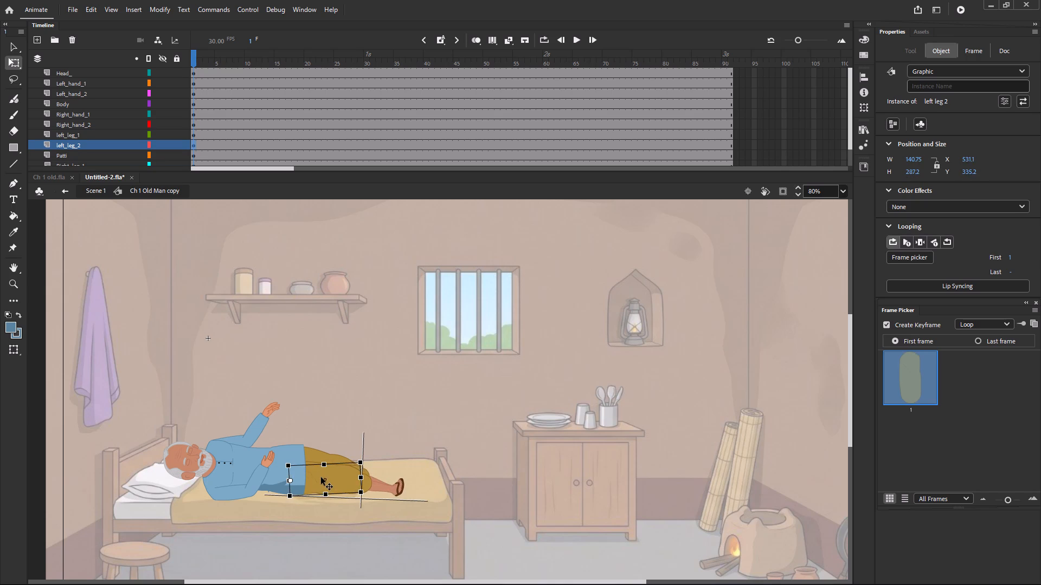
pyautogui.moveTo(321, 477); pyautogui.dragTo(319, 479)
pyautogui.click(484, 497)
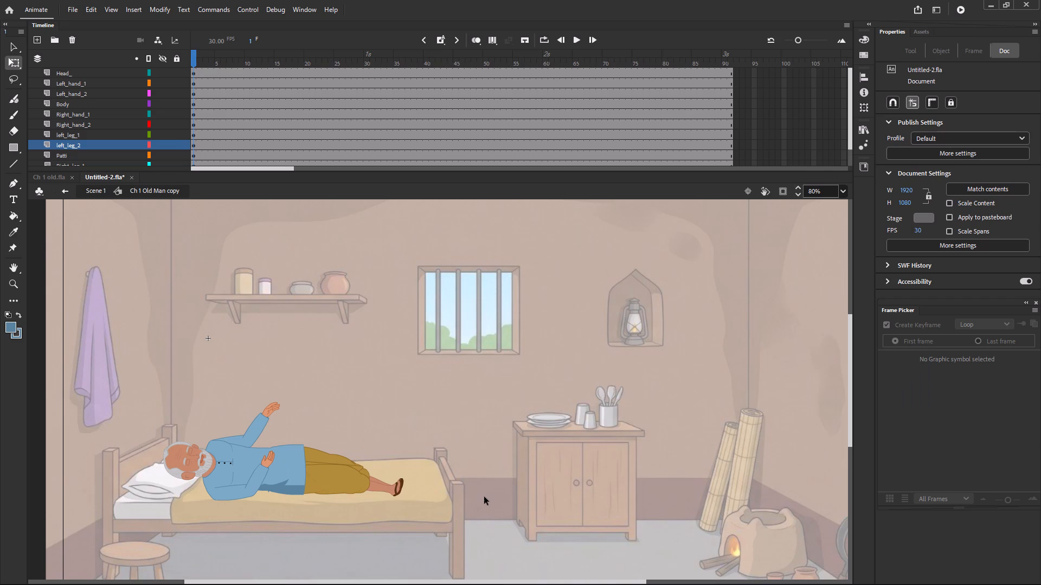
# Rotate the left lower leg upward and fine-tune the left thigh's rotation so the left leg lies level along the mattress.
pyautogui.click(383, 486)
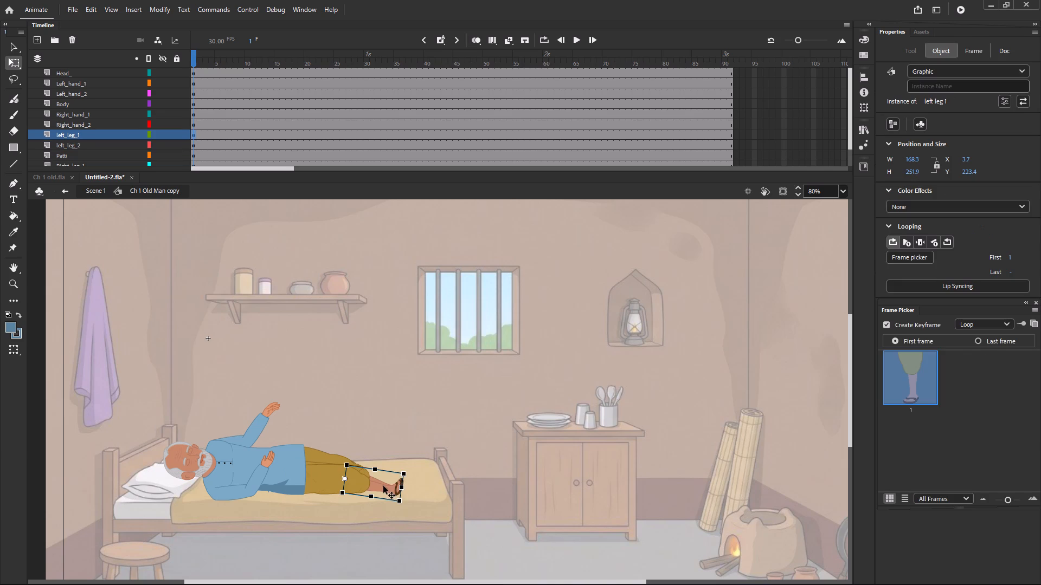
pyautogui.moveTo(404, 504); pyautogui.dragTo(404, 502)
pyautogui.moveTo(404, 502); pyautogui.dragTo(407, 488)
pyautogui.click(326, 480)
pyautogui.click(365, 492)
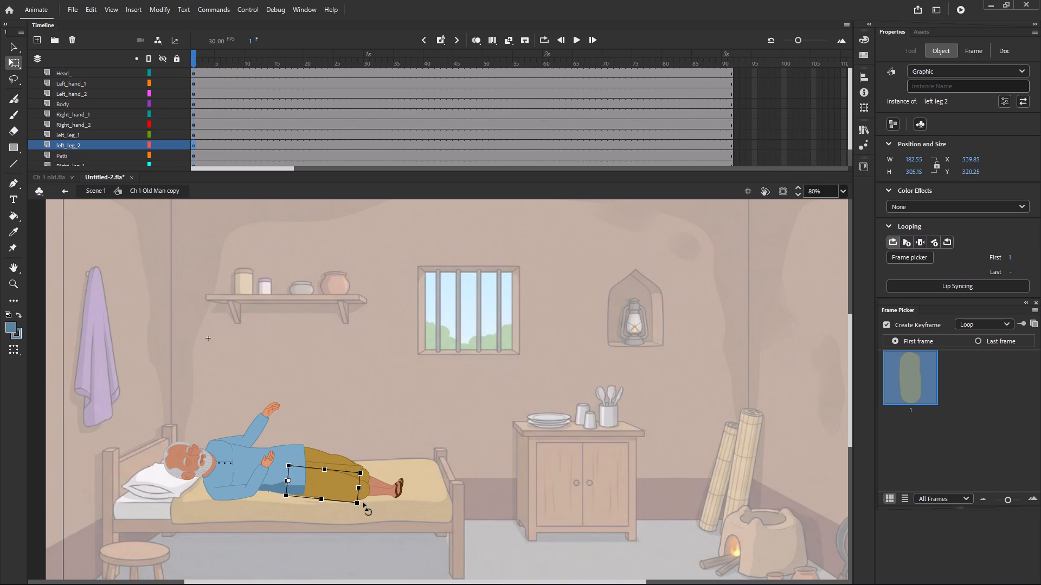
pyautogui.click(477, 502)
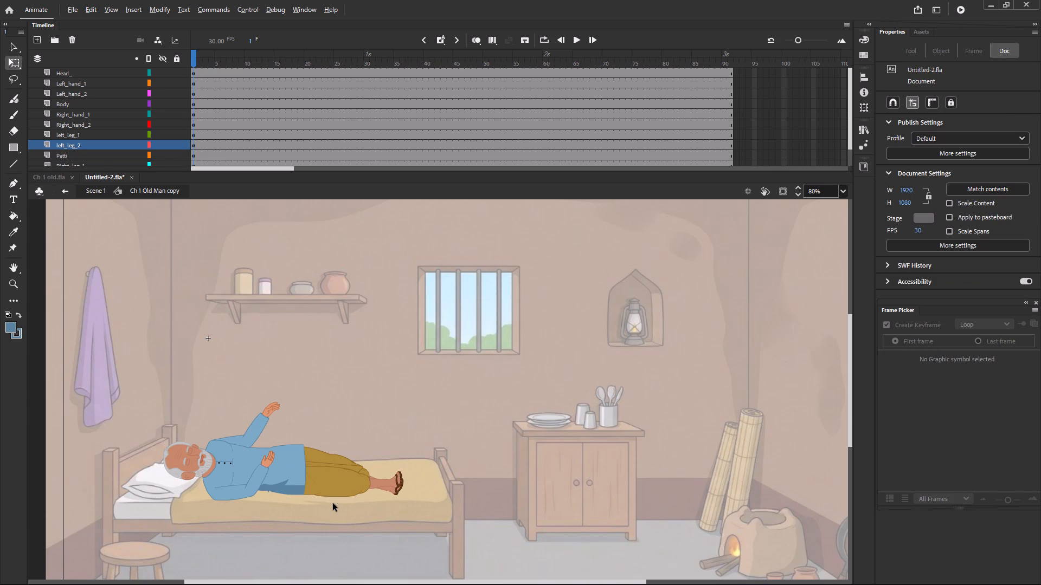
# Rotate the right lower leg up so its foot separates from the left foot, and tilt the right thigh slightly upward.
pyautogui.keyDown('alt'); pyautogui.scroll(1, 333, 503); pyautogui.keyUp('alt')
pyautogui.scroll(-2, 345, 519)
pyautogui.keyDown('alt'); pyautogui.scroll(2, 283, 401); pyautogui.keyUp('alt')
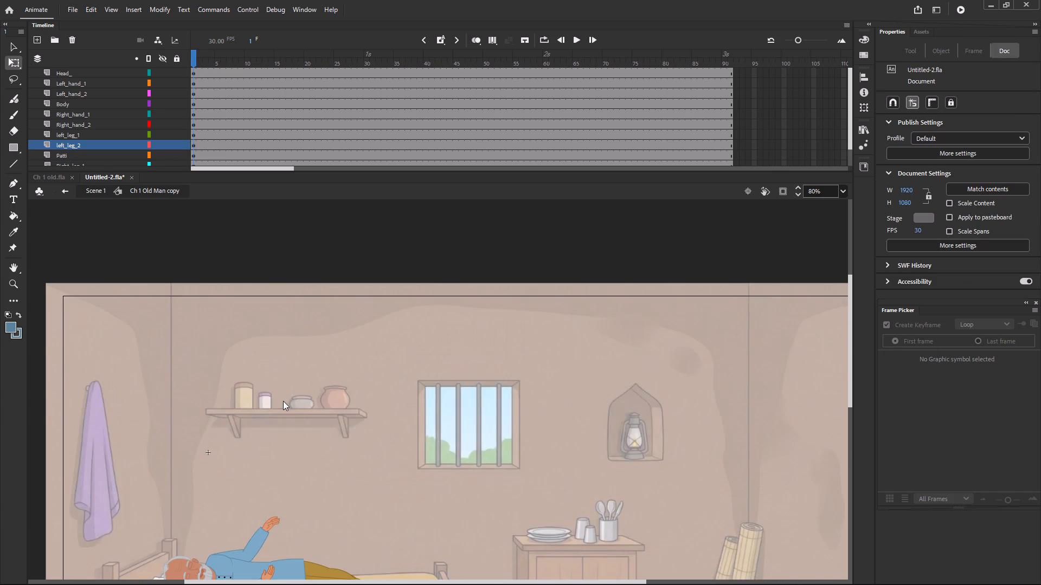
pyautogui.scroll(-1, 285, 421)
pyautogui.keyDown('ctrl'); pyautogui.scroll(2, 281, 485); pyautogui.keyUp('ctrl')
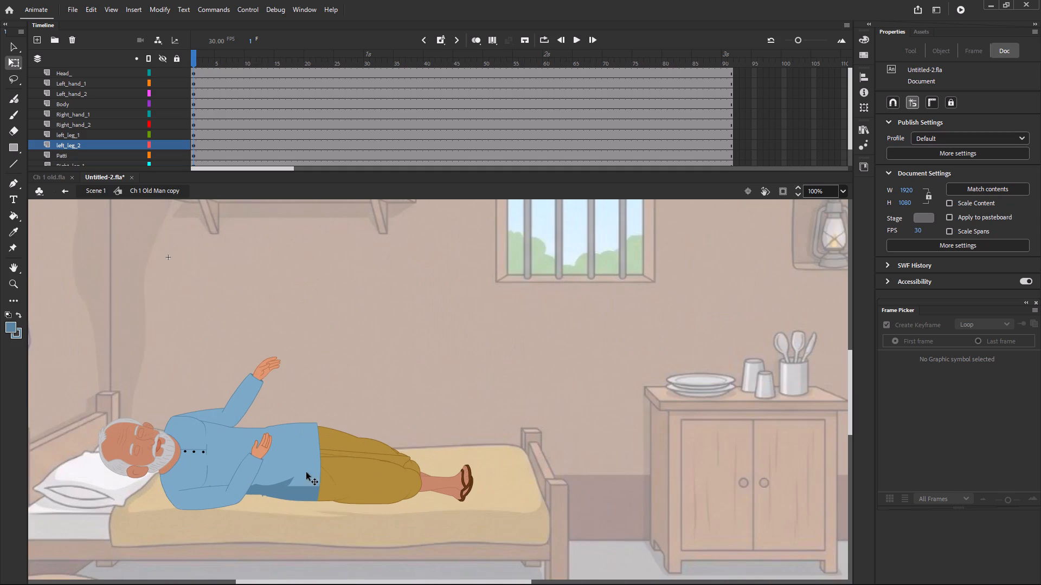
pyautogui.click(356, 443)
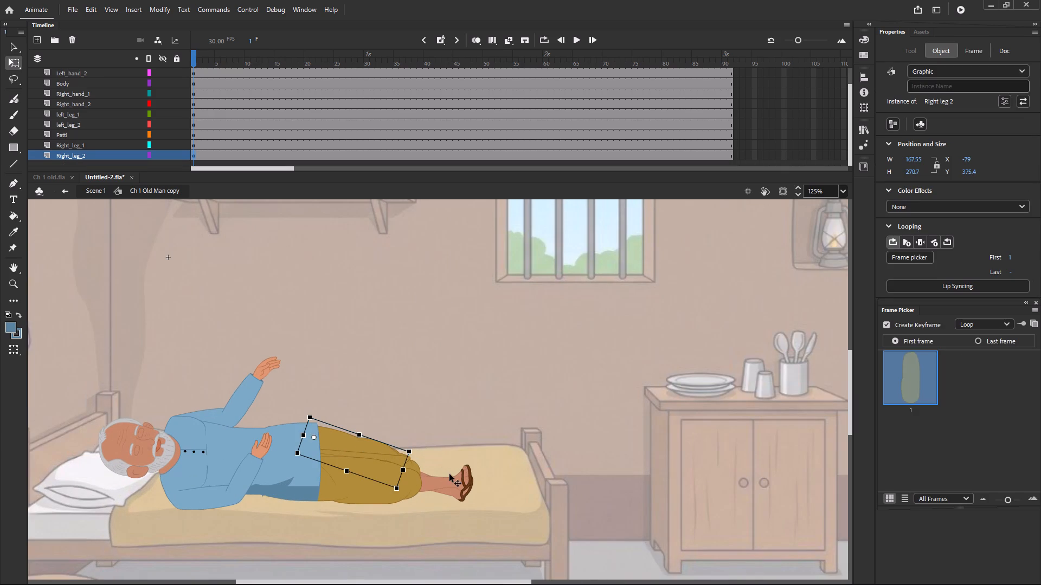
pyautogui.click(459, 497)
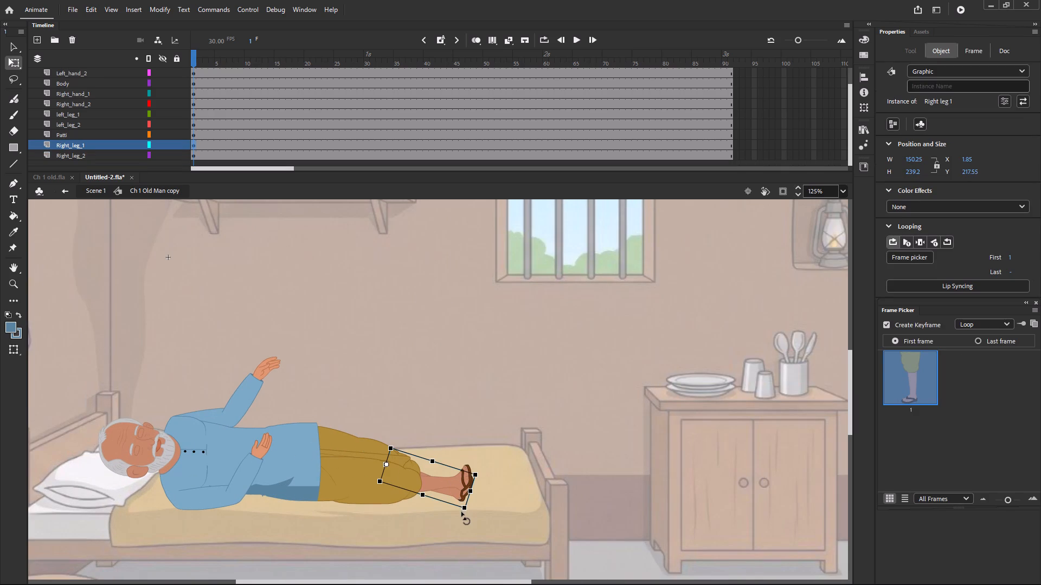
pyautogui.moveTo(465, 512); pyautogui.dragTo(478, 481)
pyautogui.click(361, 443)
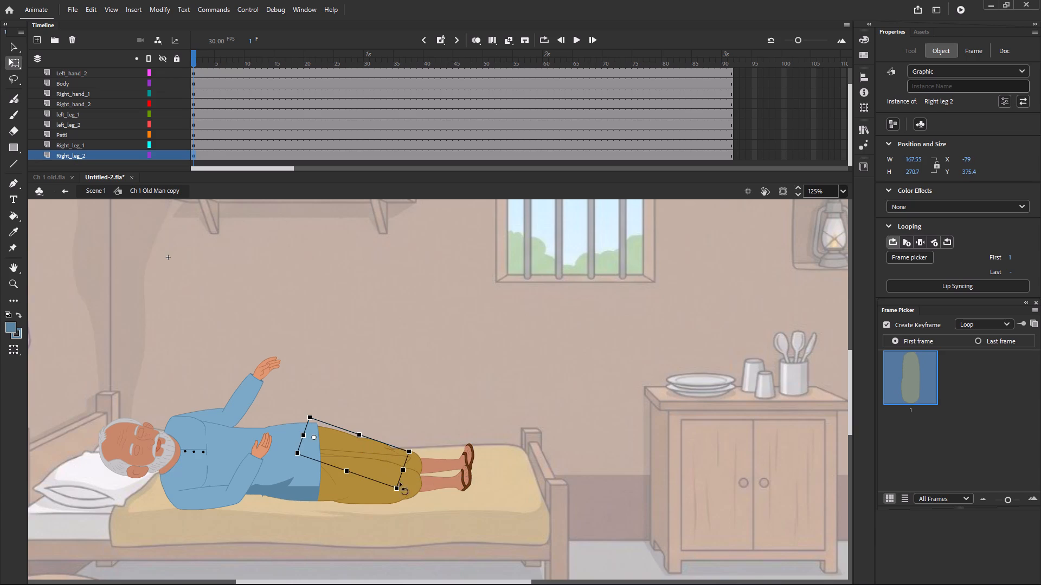
pyautogui.click(397, 493)
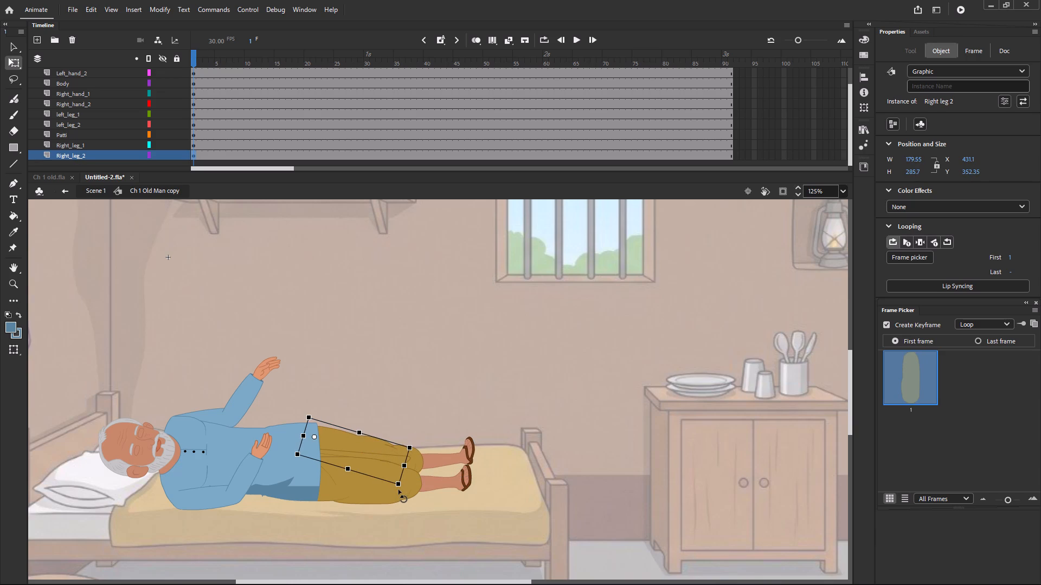
# Rotate the left lower leg slightly downward, away from the right foot.
pyautogui.click(458, 481)
pyautogui.moveTo(475, 504); pyautogui.dragTo(474, 512)
pyautogui.click(535, 510)
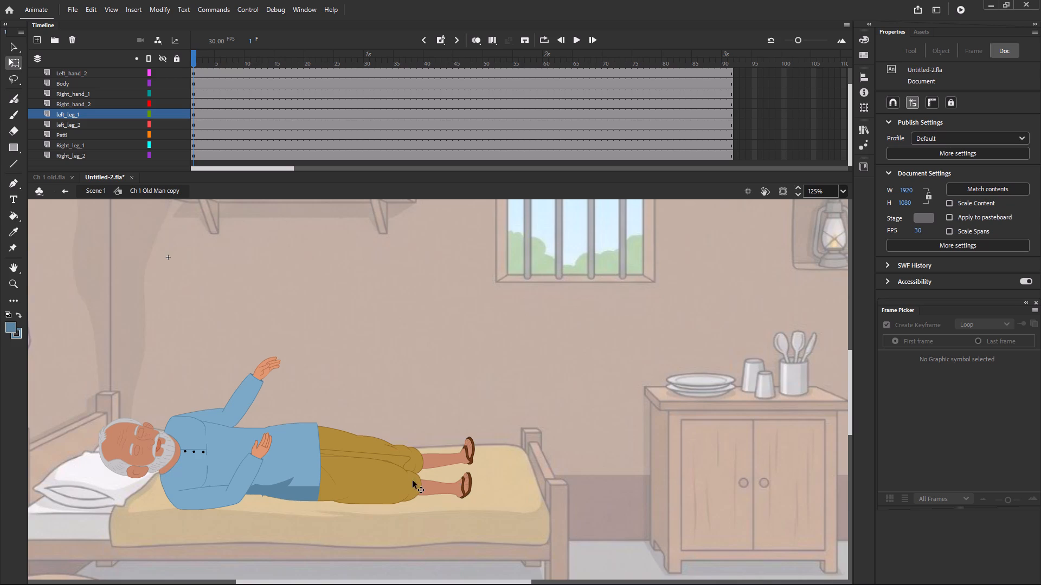
# Hide the left_leg_2 layer, shorten the Patti cloth strip and rotate it nearly level, and show the layer again.
pyautogui.click(390, 459)
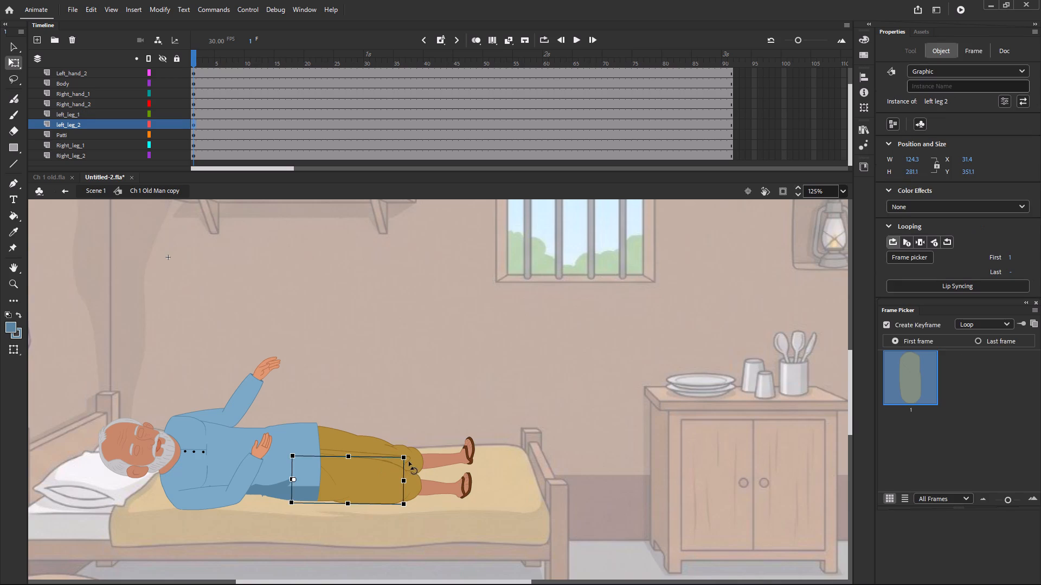
pyautogui.click(409, 461)
pyautogui.click(161, 120)
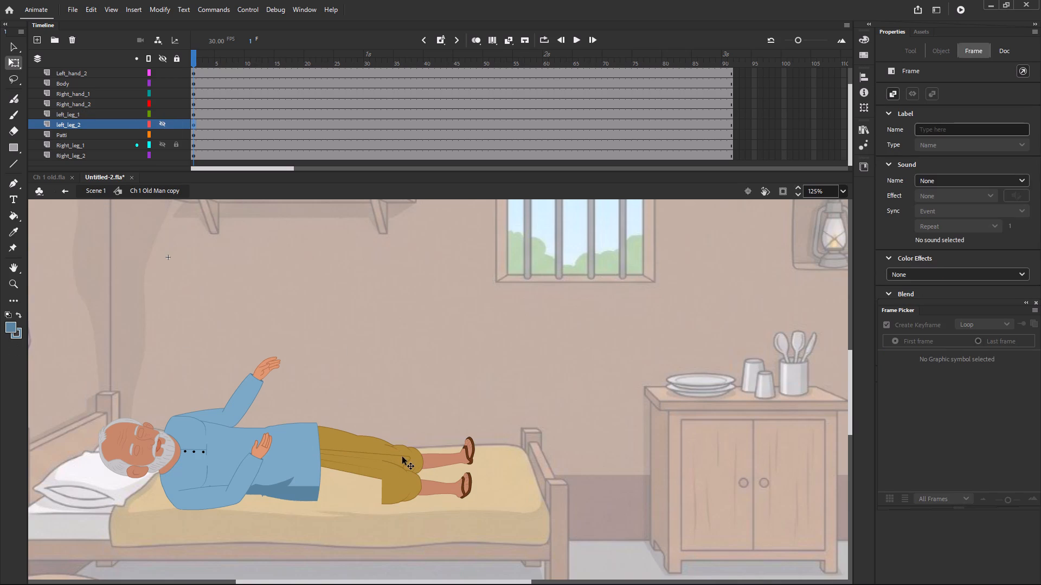
pyautogui.click(402, 457)
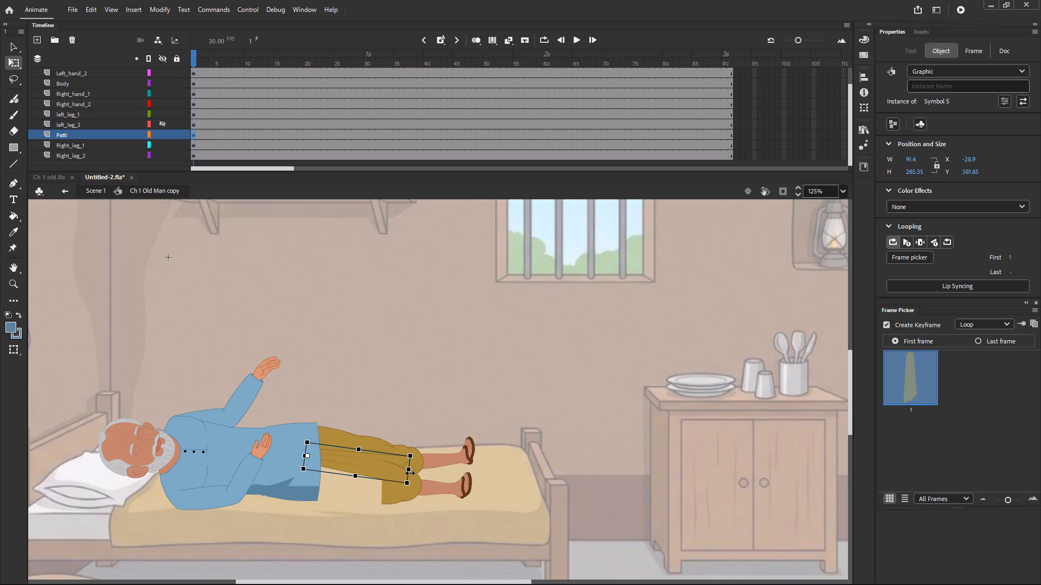
pyautogui.moveTo(410, 473); pyautogui.dragTo(401, 473)
pyautogui.moveTo(401, 488); pyautogui.dragTo(406, 479)
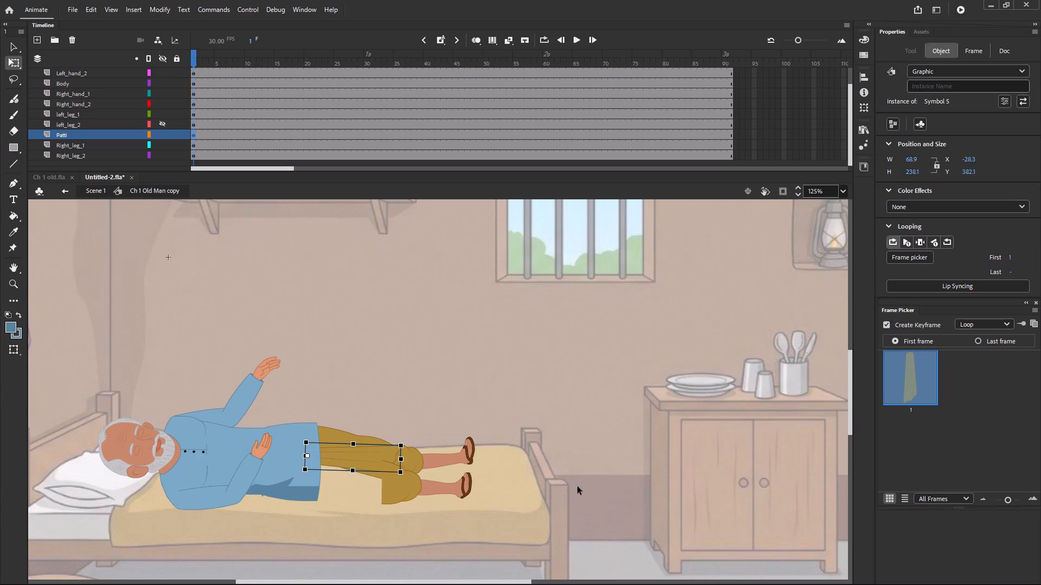
pyautogui.click(588, 486)
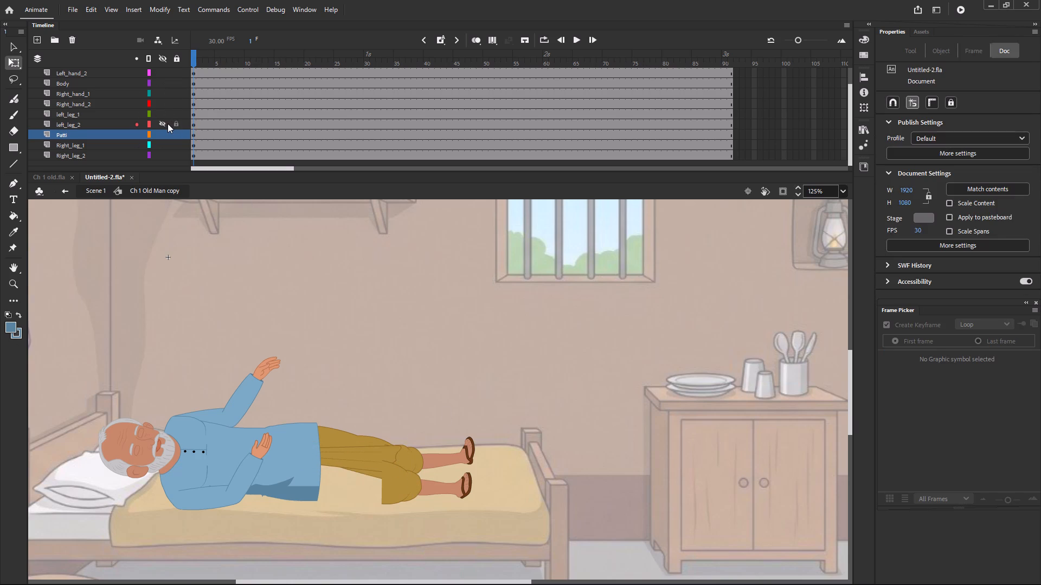
pyautogui.click(164, 123)
pyautogui.click(551, 379)
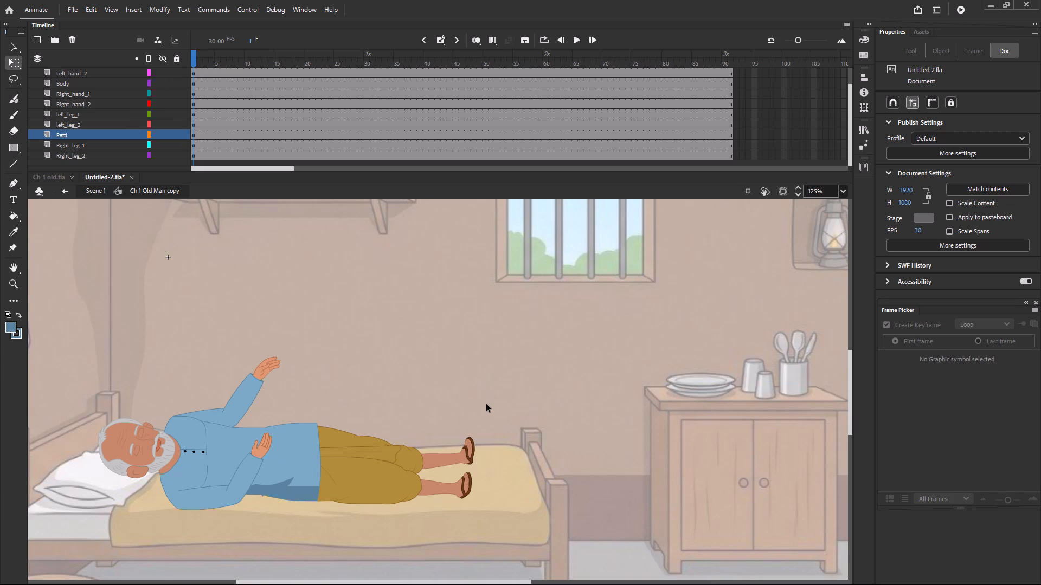
# Rotate the right thigh further upward and turn the right lower leg down so it lies nearly level on the mattress.
pyautogui.click(343, 439)
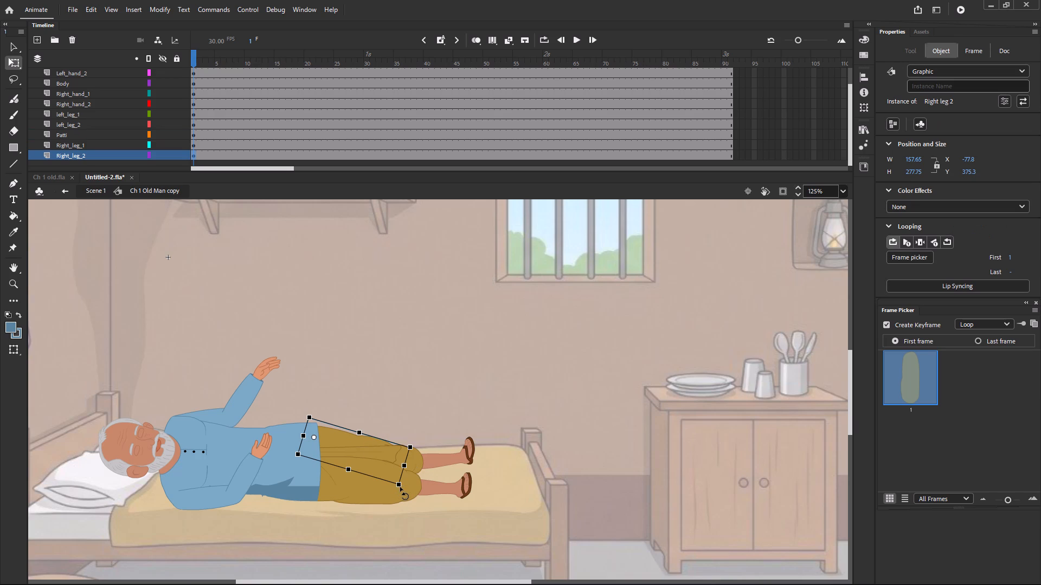
pyautogui.moveTo(401, 487); pyautogui.dragTo(402, 485)
pyautogui.moveTo(402, 485); pyautogui.dragTo(403, 480)
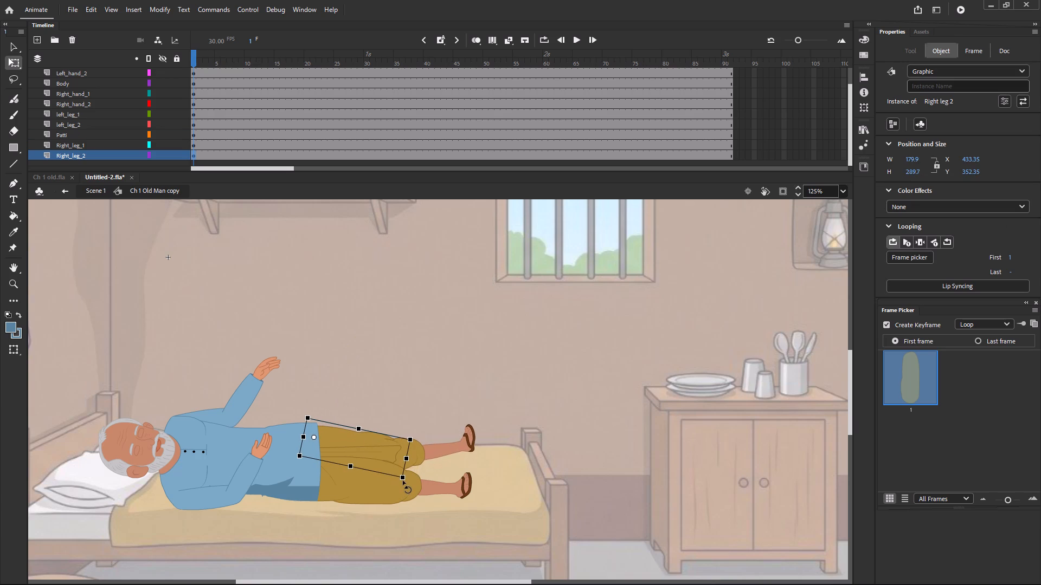
pyautogui.click(459, 441)
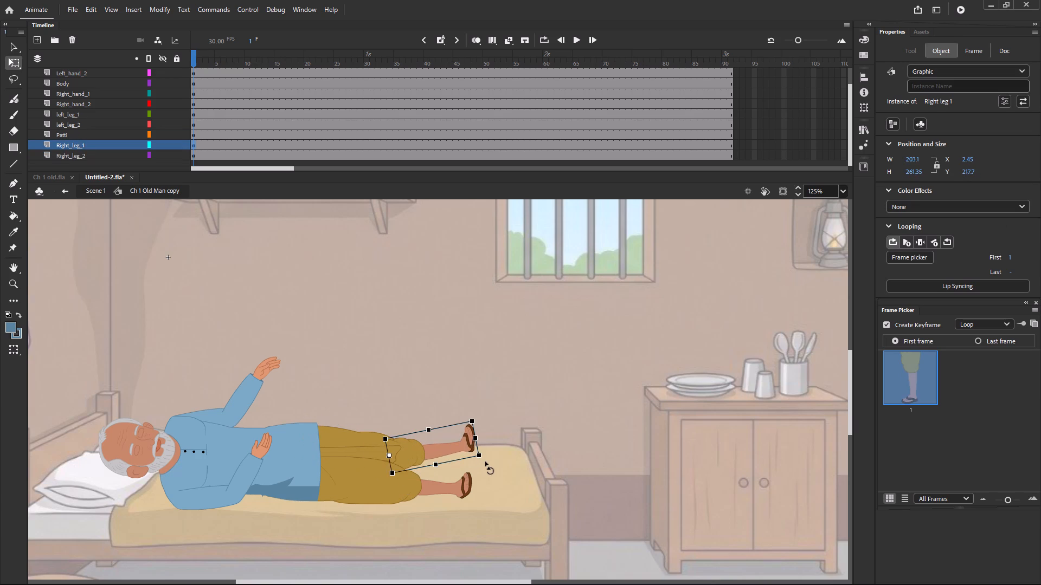
pyautogui.moveTo(485, 460); pyautogui.dragTo(474, 478)
pyautogui.click(529, 463)
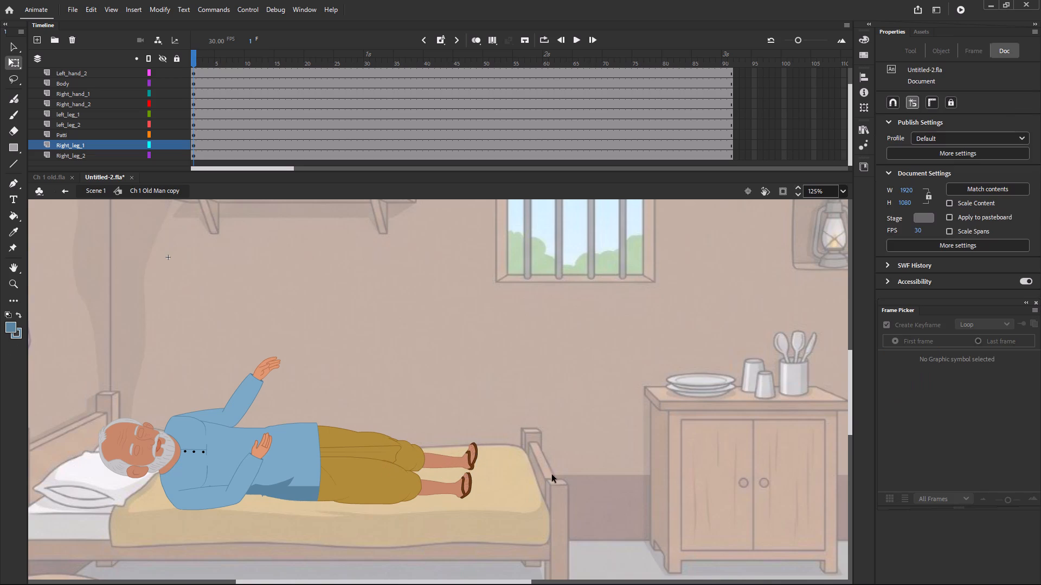
# Rotate the left lower leg a few degrees downward at the knee so the left foot rests lower on the mattress.
pyautogui.click(441, 486)
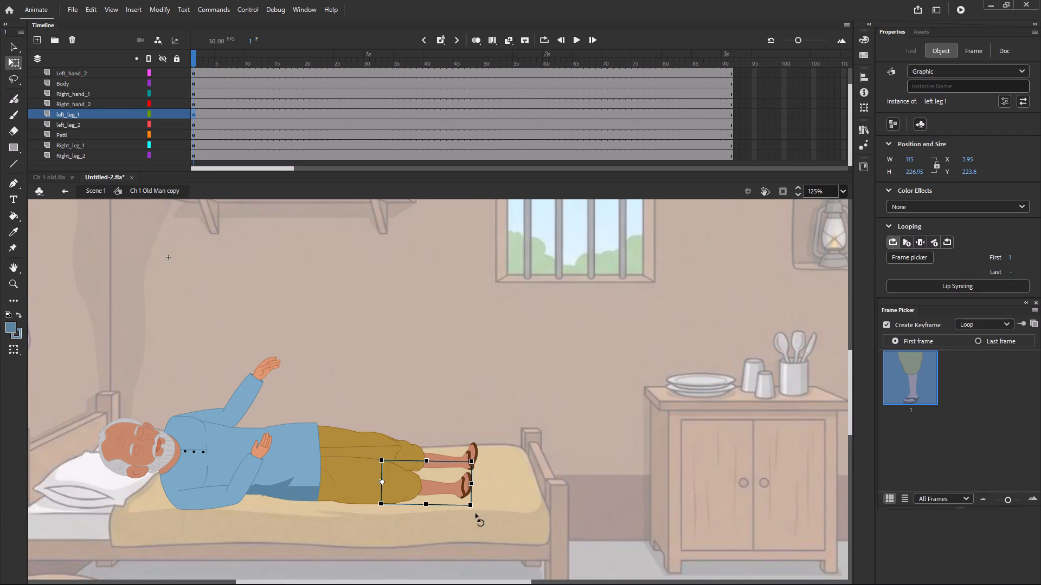
pyautogui.moveTo(472, 510); pyautogui.dragTo(471, 516)
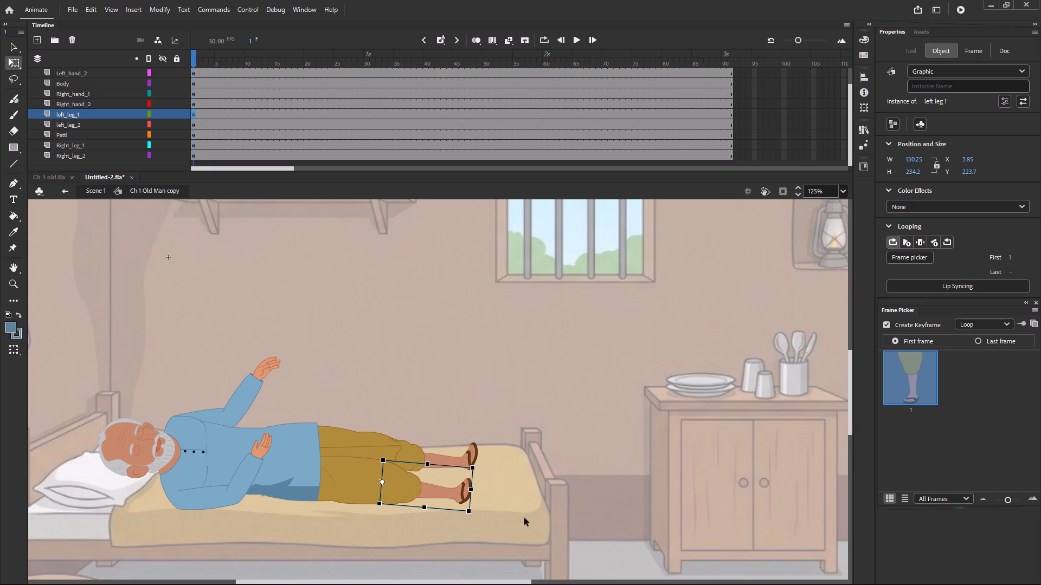
pyautogui.click(524, 518)
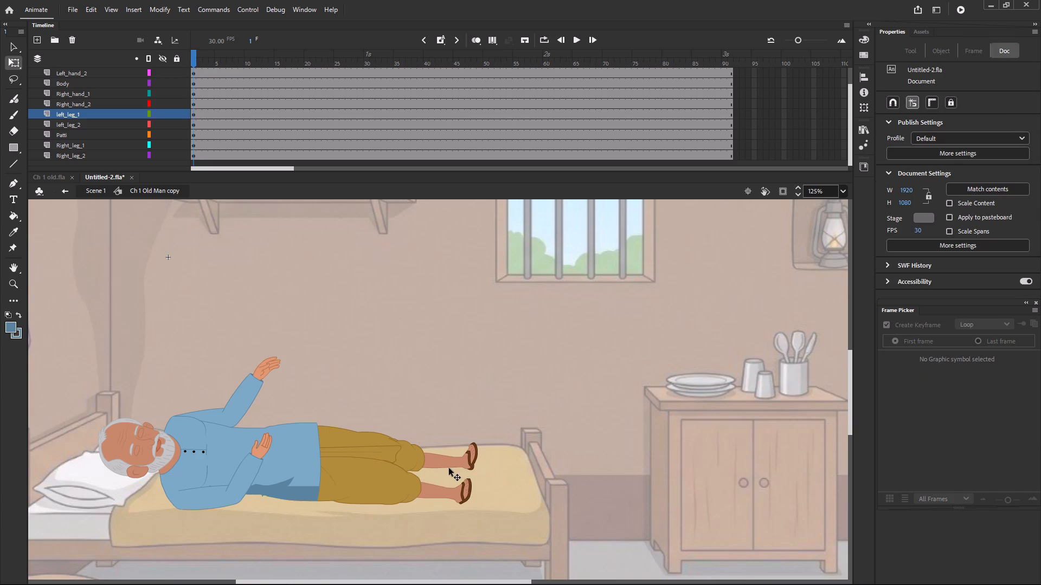
# Rotate the right thigh a few degrees upward at the hip so it lies closer to level.
pyautogui.click(403, 453)
pyautogui.click(335, 431)
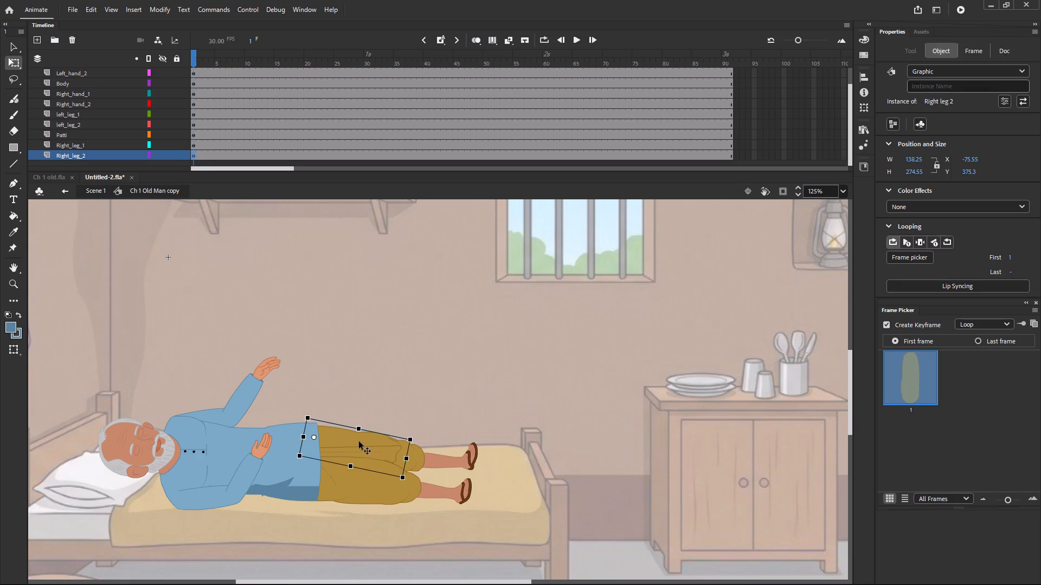
pyautogui.click(405, 482)
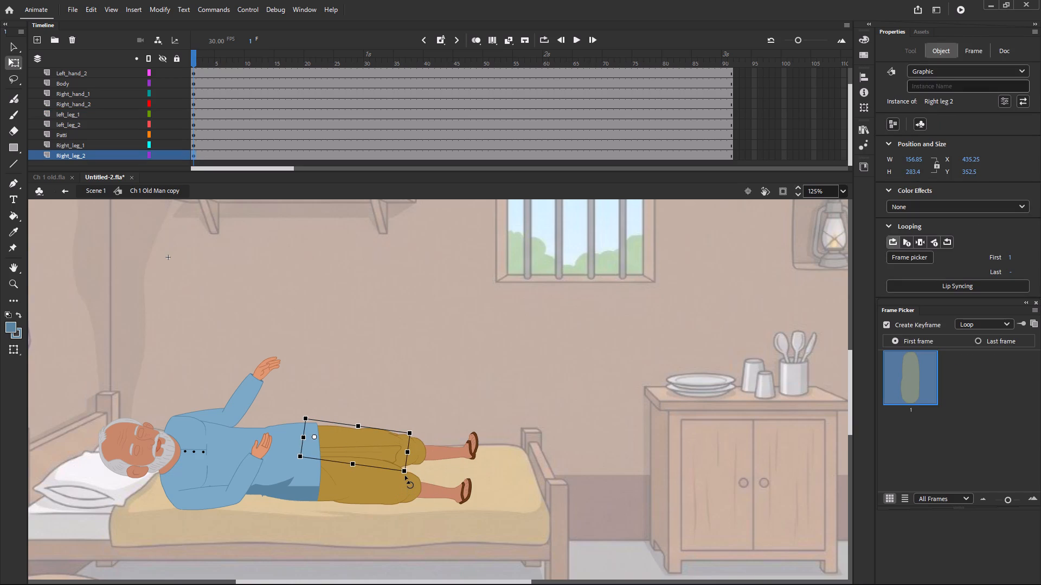
pyautogui.click(571, 489)
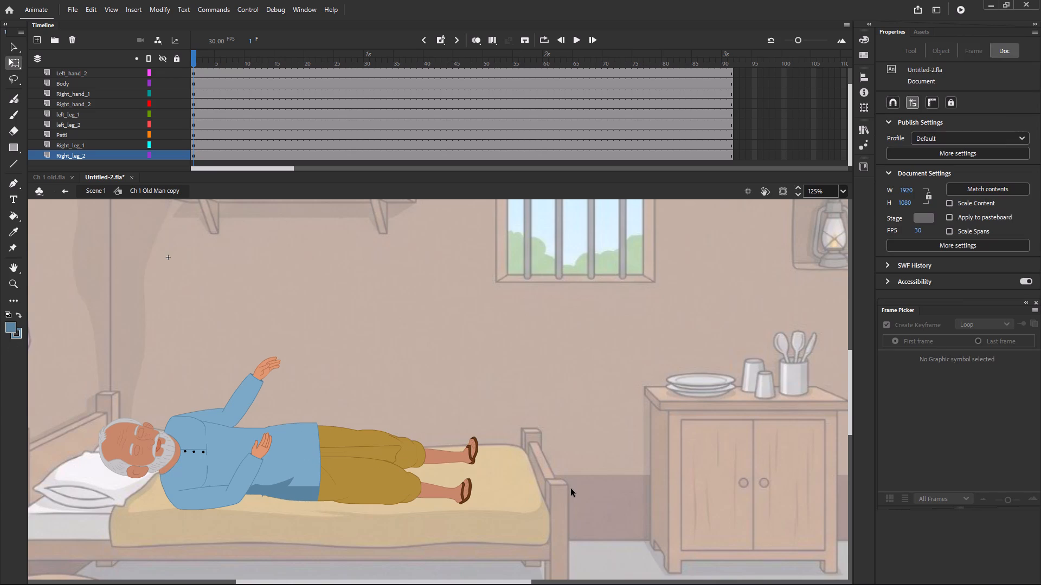
# Rotate the raised right forearm at the elbow so it tilts back toward the head.
pyautogui.click(245, 407)
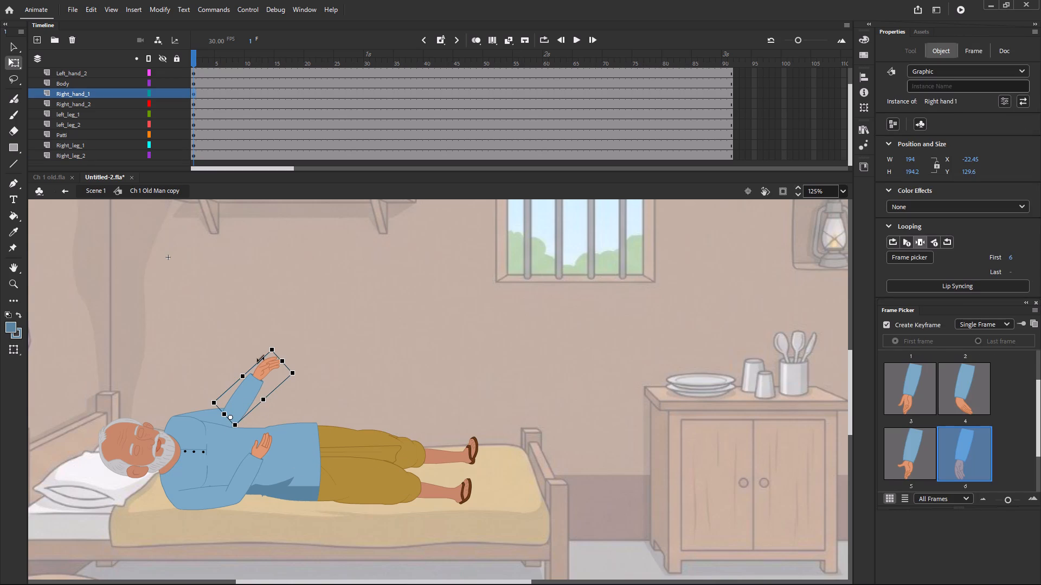
pyautogui.moveTo(270, 340); pyautogui.dragTo(230, 339)
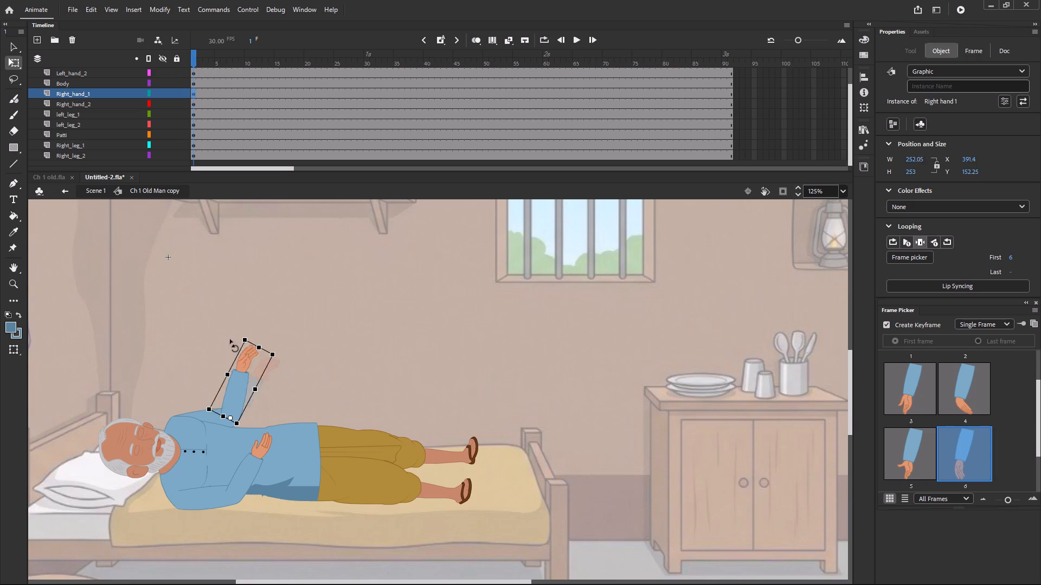
pyautogui.moveTo(230, 339); pyautogui.dragTo(187, 343)
# Rotate the right upper arm up at the shoulder, past vertical, so the bent arm brings the hand to the head.
pyautogui.click(196, 416)
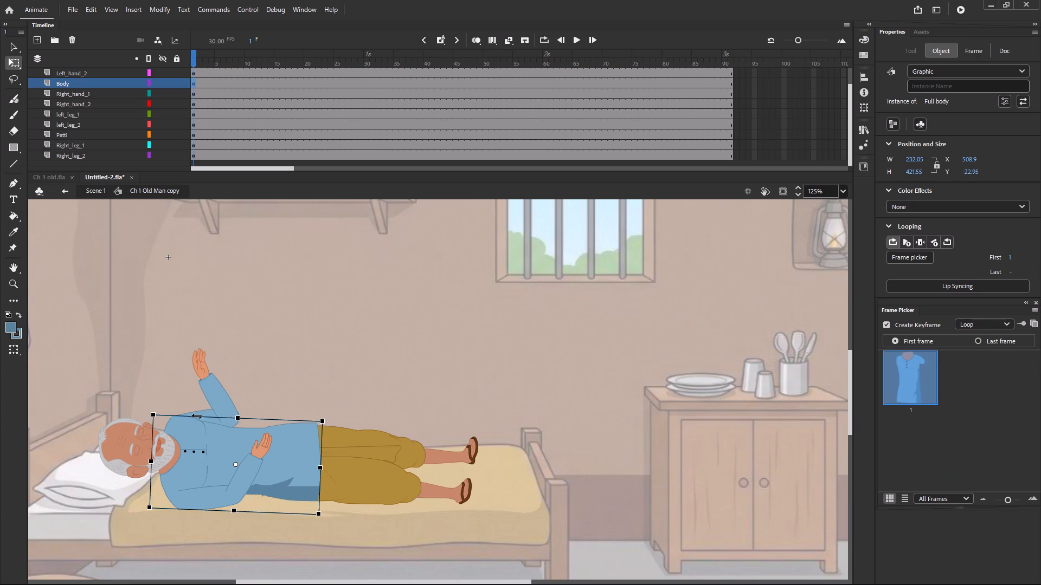
pyautogui.click(196, 407)
pyautogui.click(204, 415)
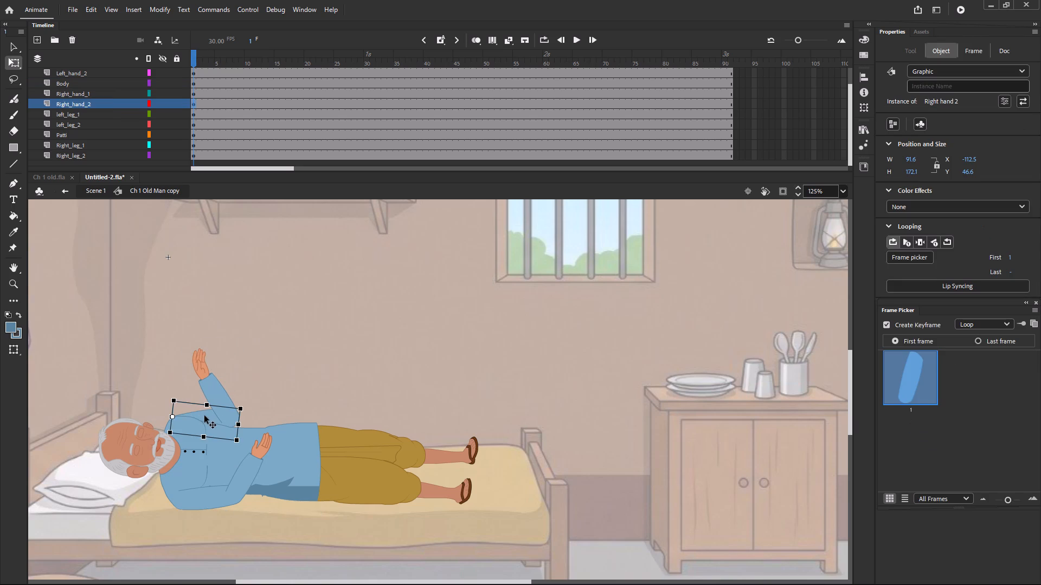
pyautogui.moveTo(172, 438); pyautogui.dragTo(233, 440)
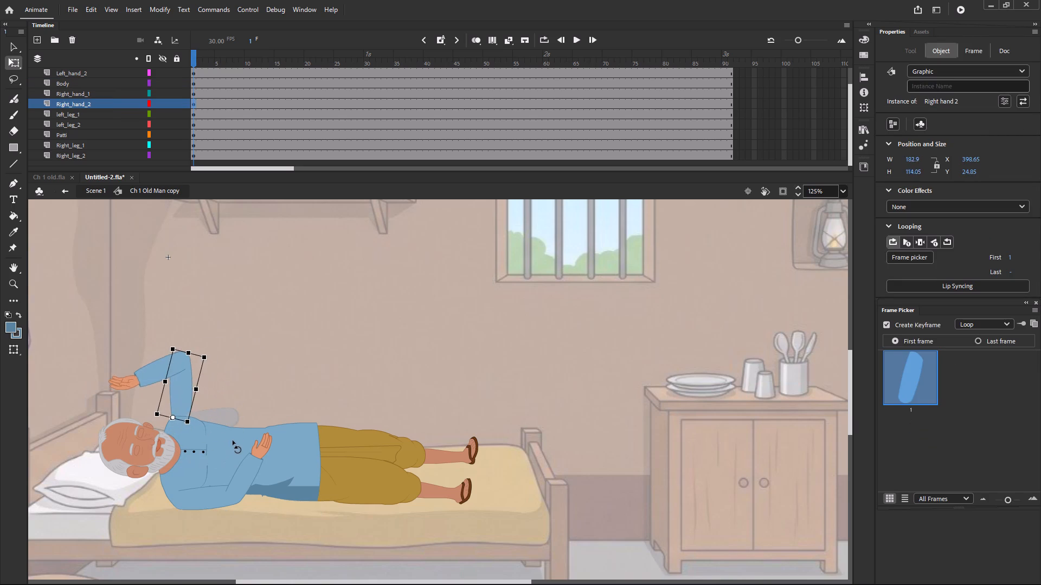
pyautogui.moveTo(233, 440); pyautogui.dragTo(232, 425)
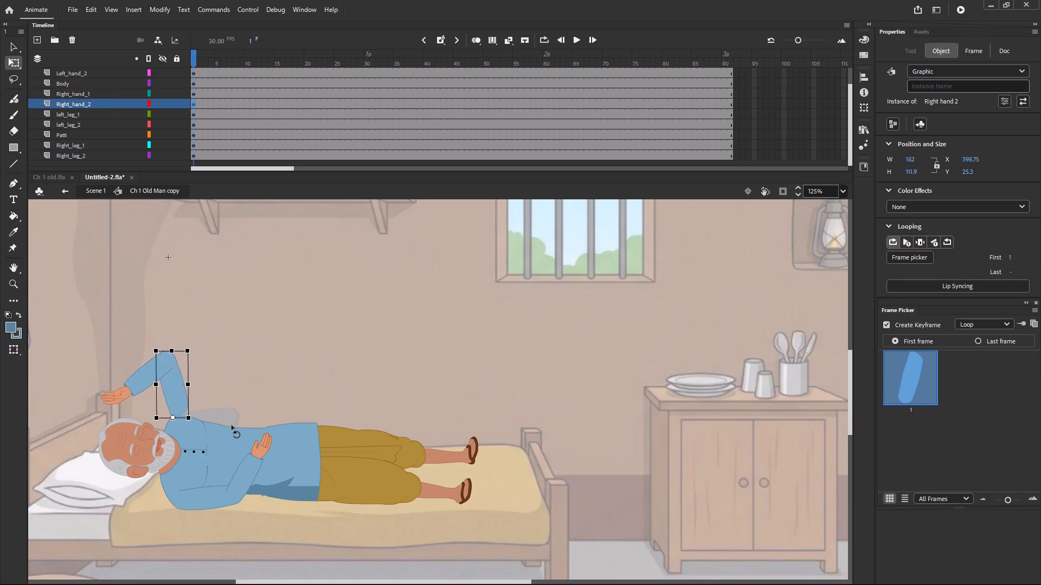
pyautogui.moveTo(232, 425); pyautogui.dragTo(235, 406)
# Shift the right arm slightly down so the upper arm joins the shoulder and the hand reaches the head.
pyautogui.moveTo(173, 399); pyautogui.dragTo(173, 403)
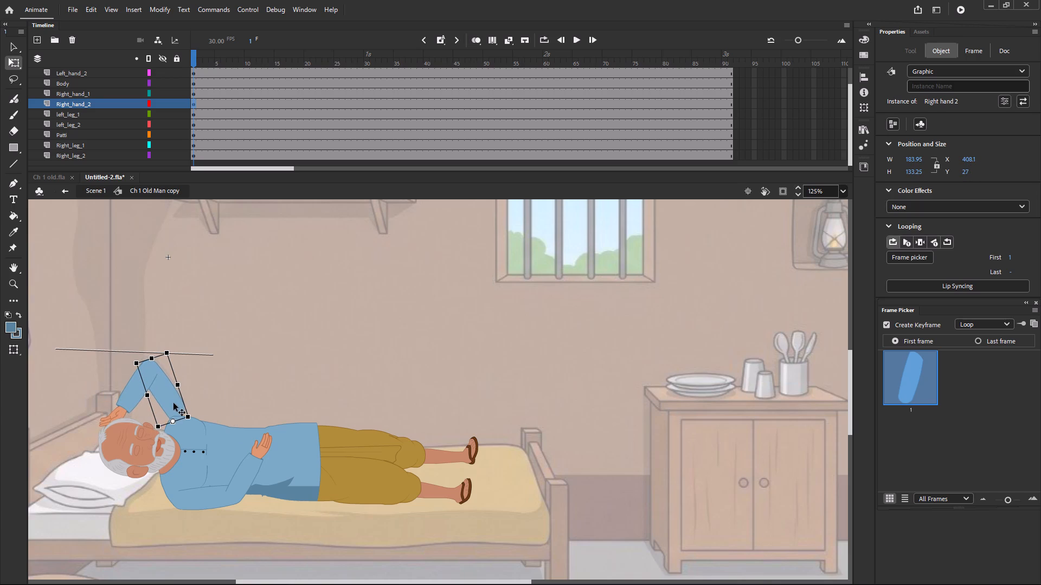
pyautogui.moveTo(173, 403); pyautogui.dragTo(174, 409)
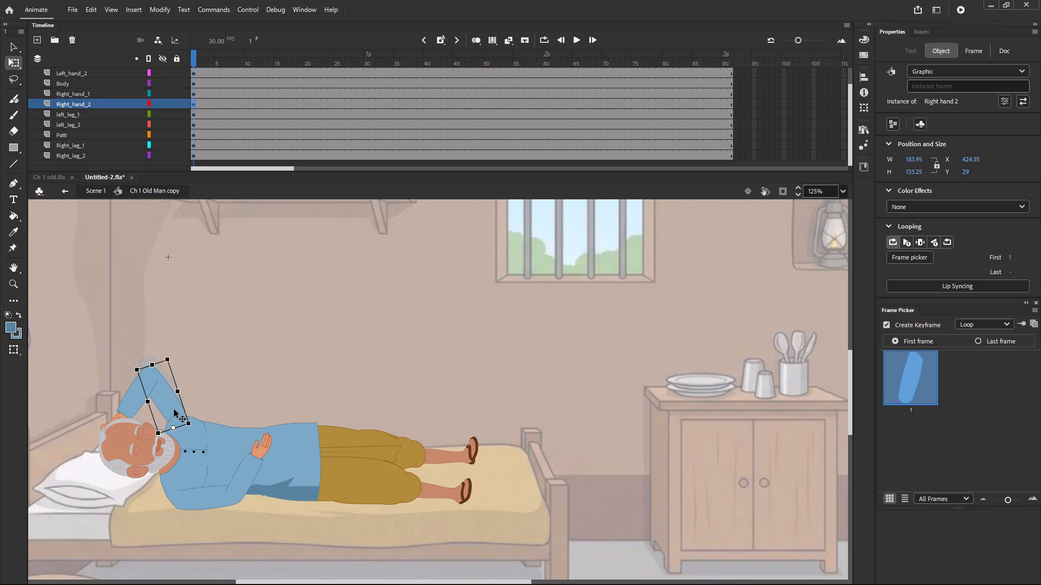
pyautogui.moveTo(174, 409); pyautogui.dragTo(176, 411)
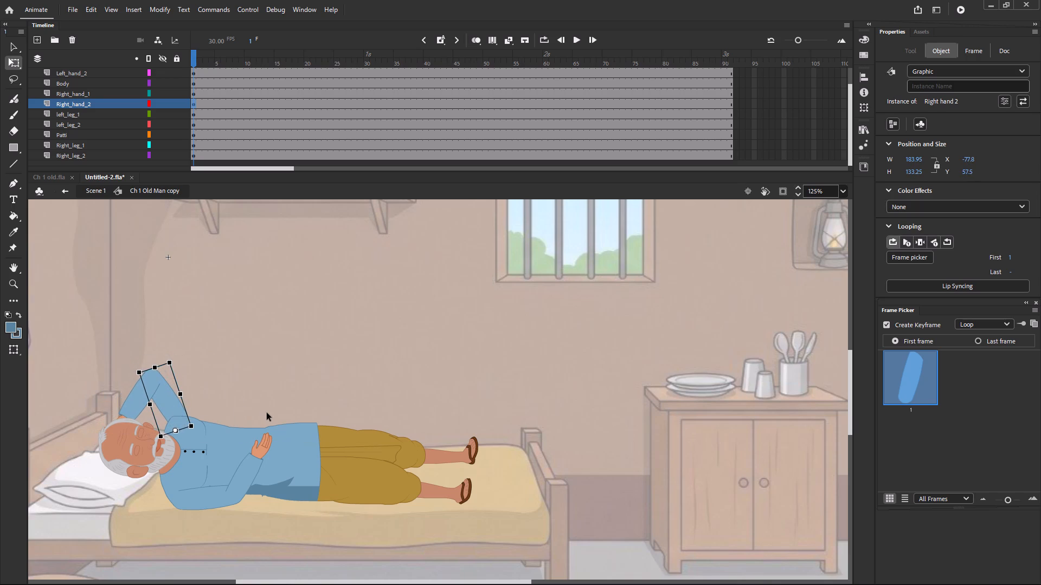
pyautogui.click(267, 413)
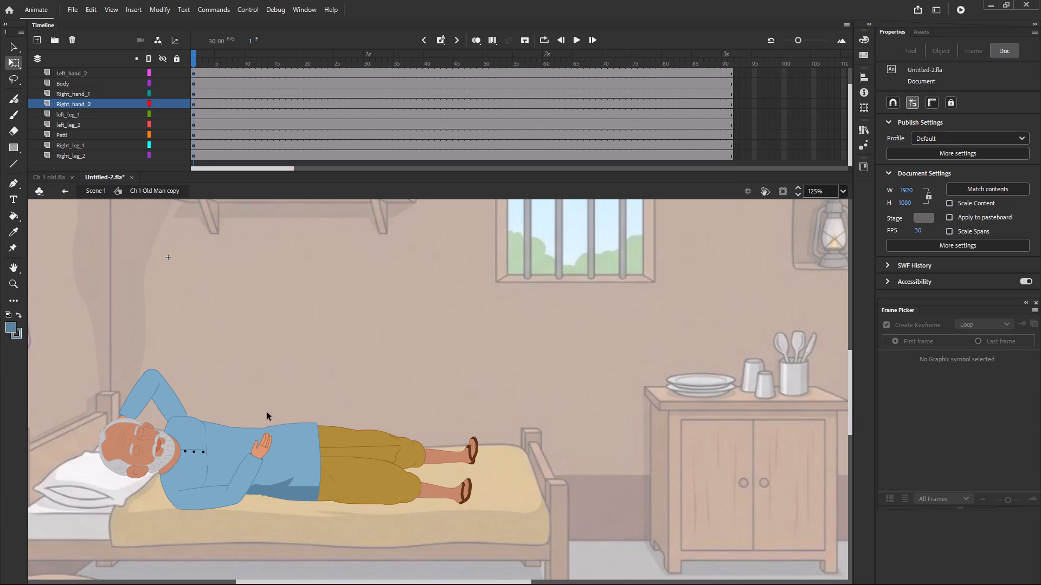
pyautogui.click(161, 397)
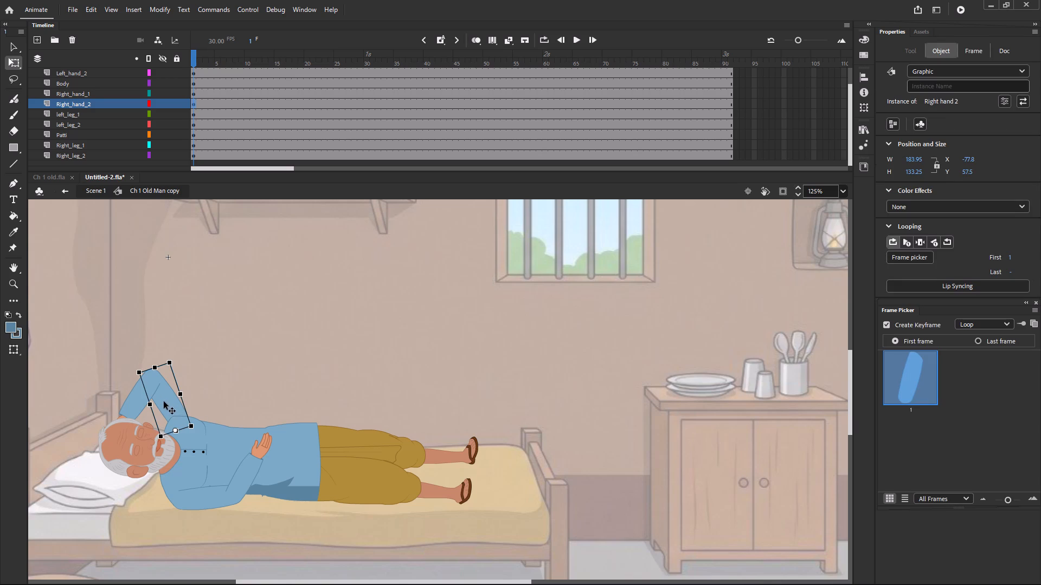
pyautogui.click(164, 401)
pyautogui.click(238, 401)
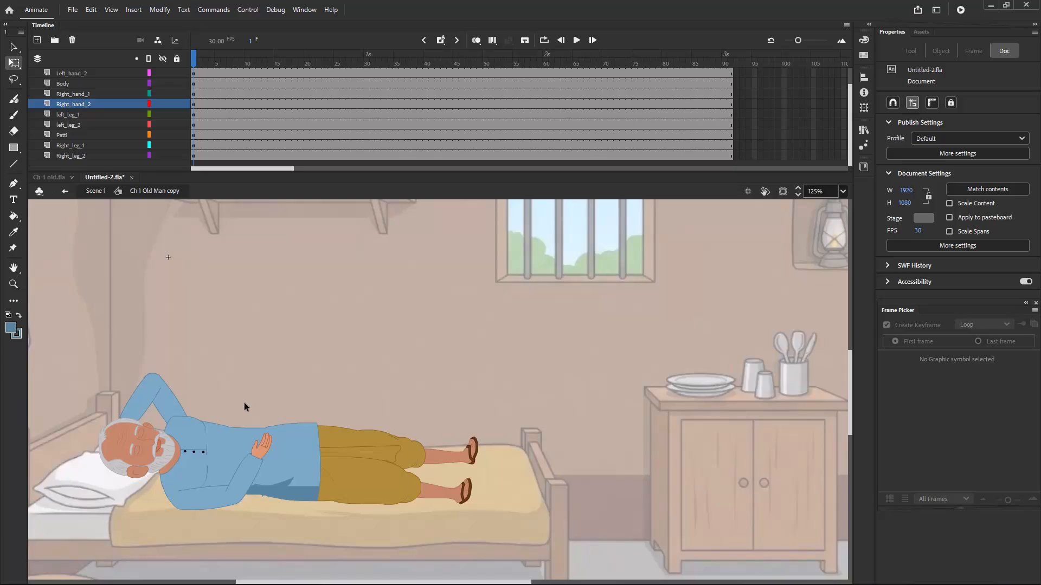
# Move the Right_hand_1 layer above the Head_ layer so the right hand shows in front of the head.
pyautogui.click(150, 401)
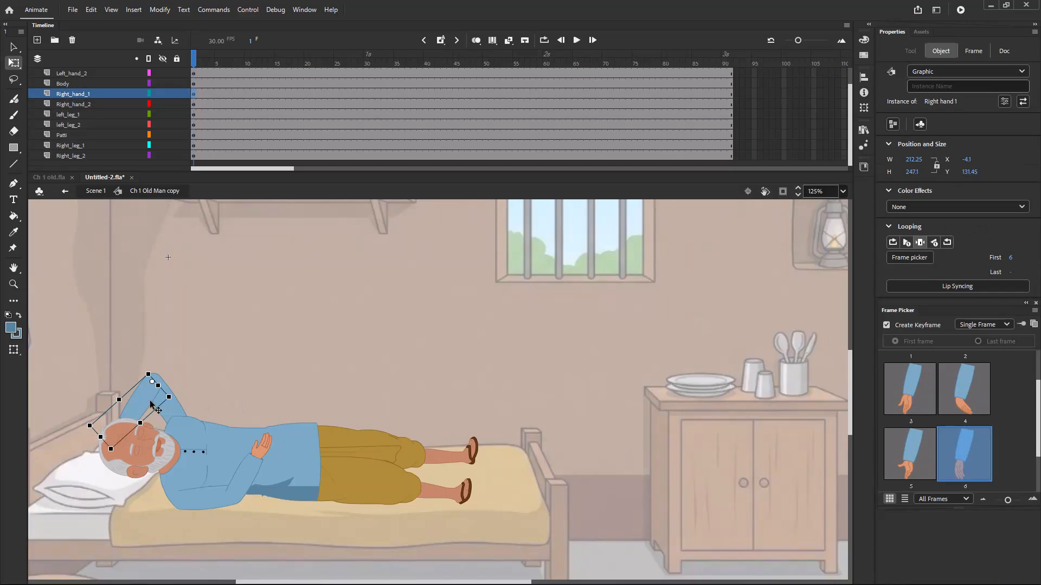
pyautogui.scroll(4, 74, 95)
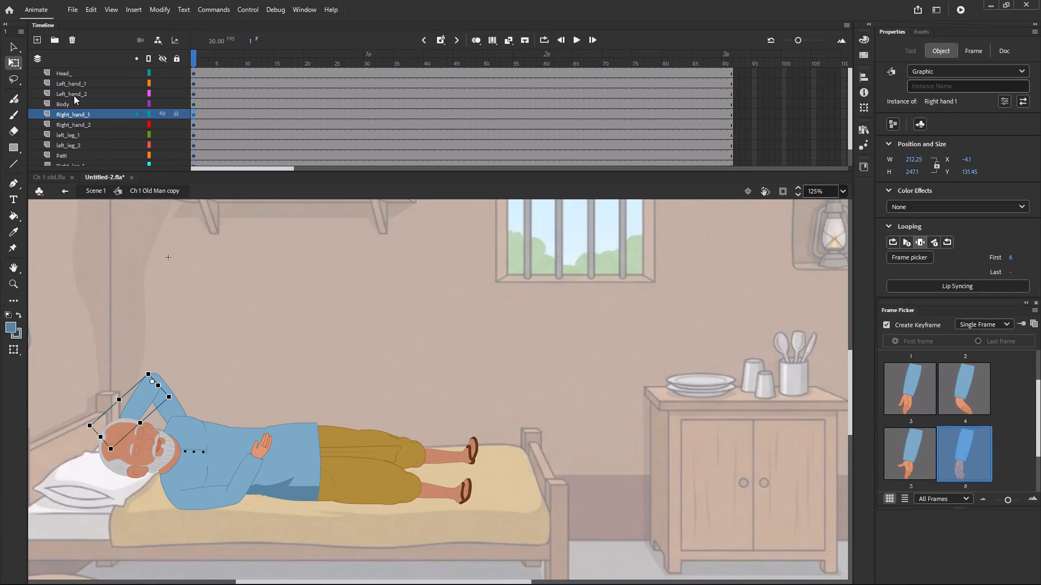
pyautogui.moveTo(80, 114); pyautogui.dragTo(83, 94)
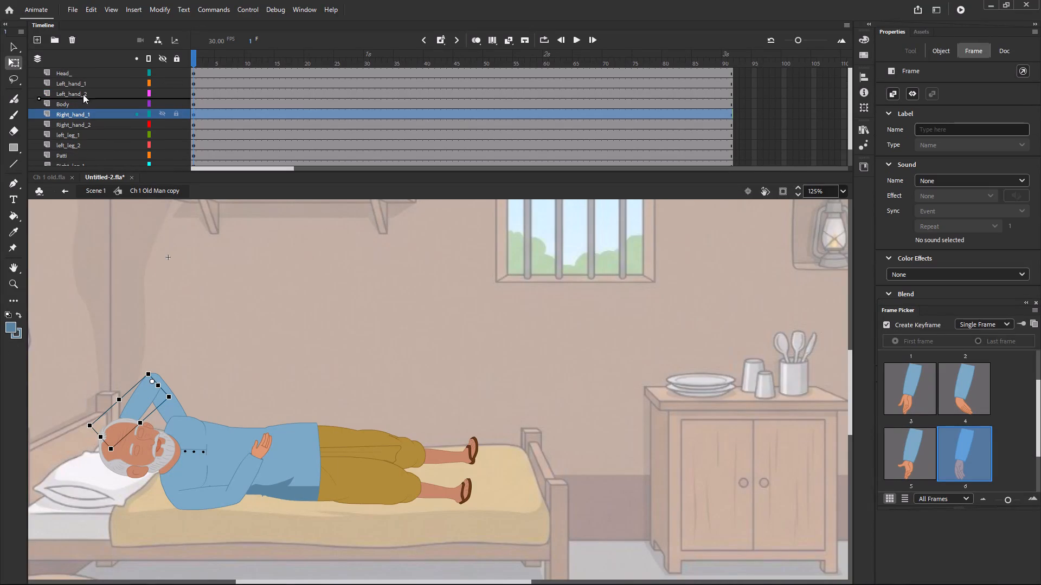
pyautogui.moveTo(83, 94); pyautogui.dragTo(83, 72)
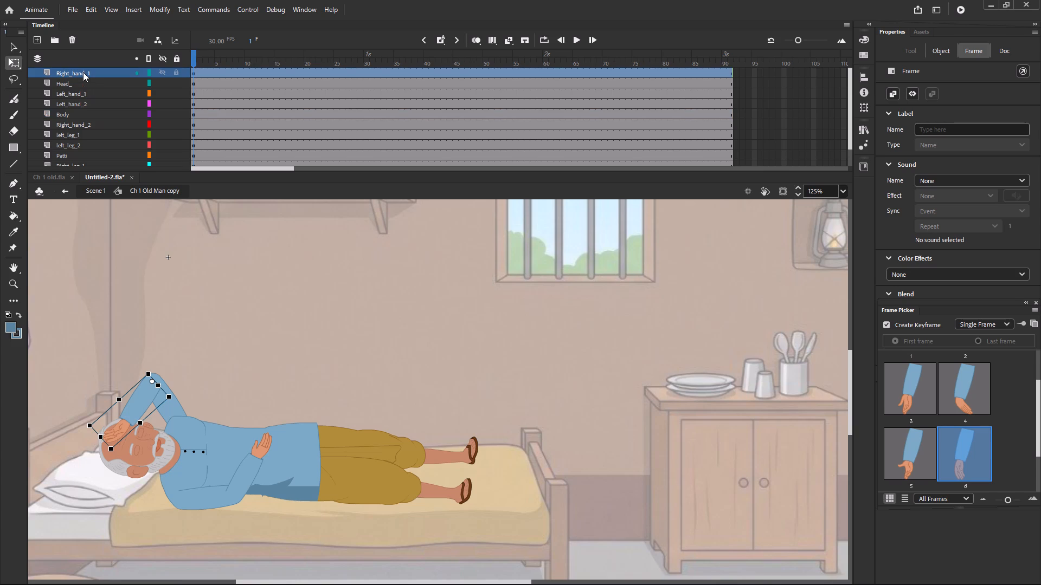
pyautogui.click(298, 330)
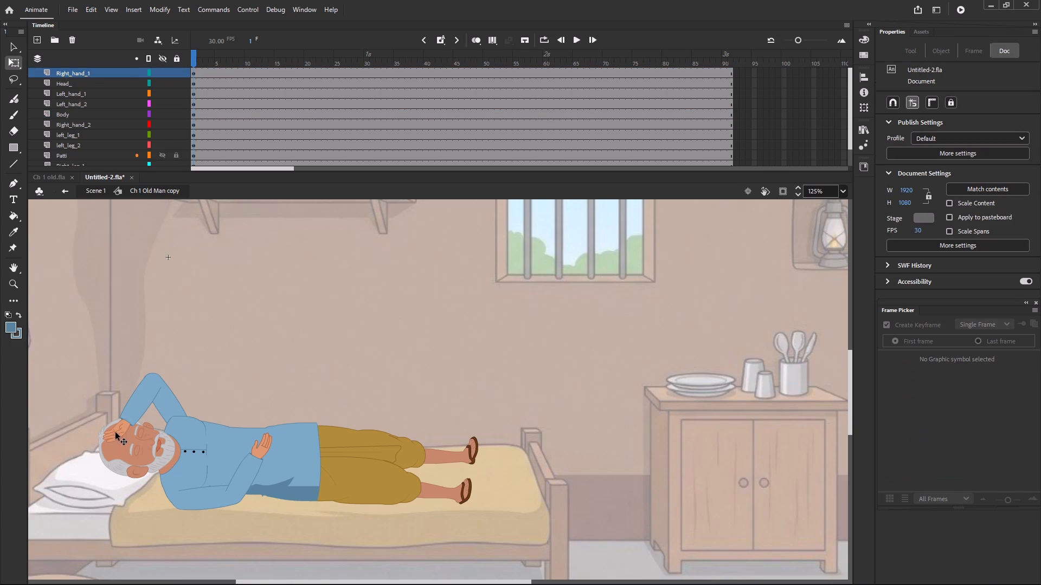
# Rotate the right forearm slightly at the elbow so the hand rests over the forehead.
pyautogui.click(115, 428)
pyautogui.moveTo(111, 452); pyautogui.dragTo(113, 453)
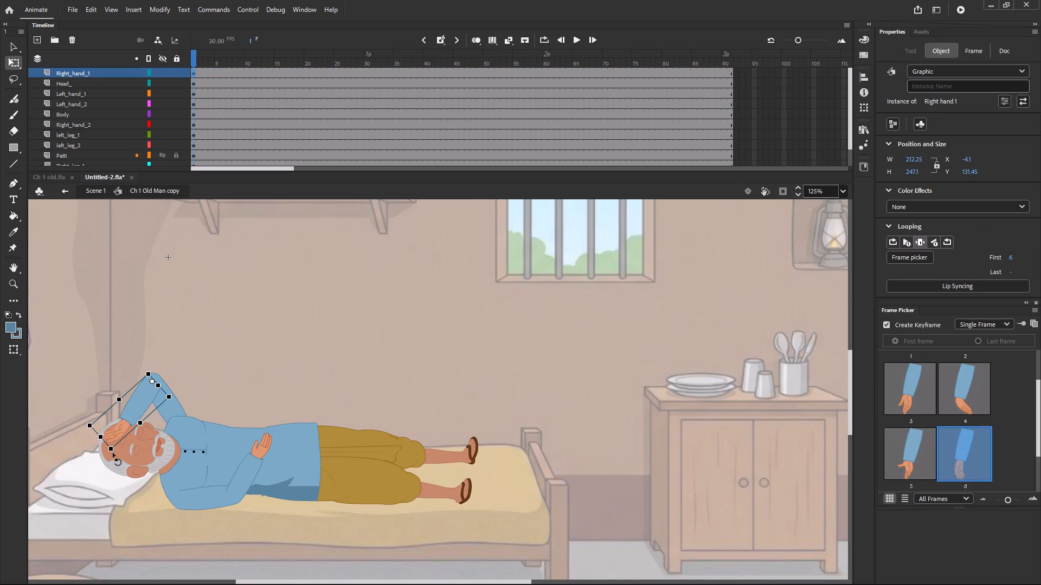
pyautogui.moveTo(113, 453); pyautogui.dragTo(124, 453)
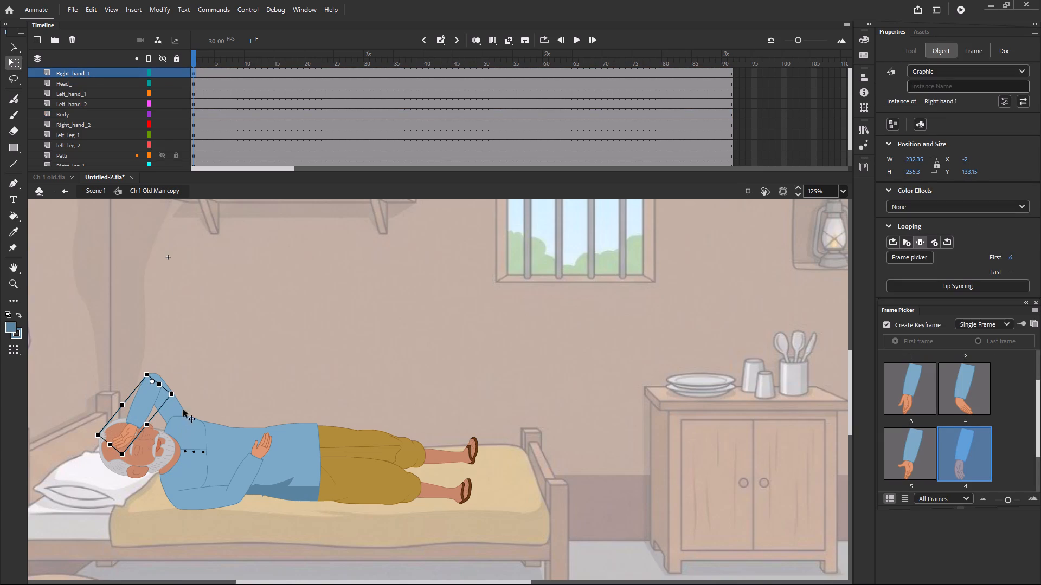
pyautogui.click(310, 404)
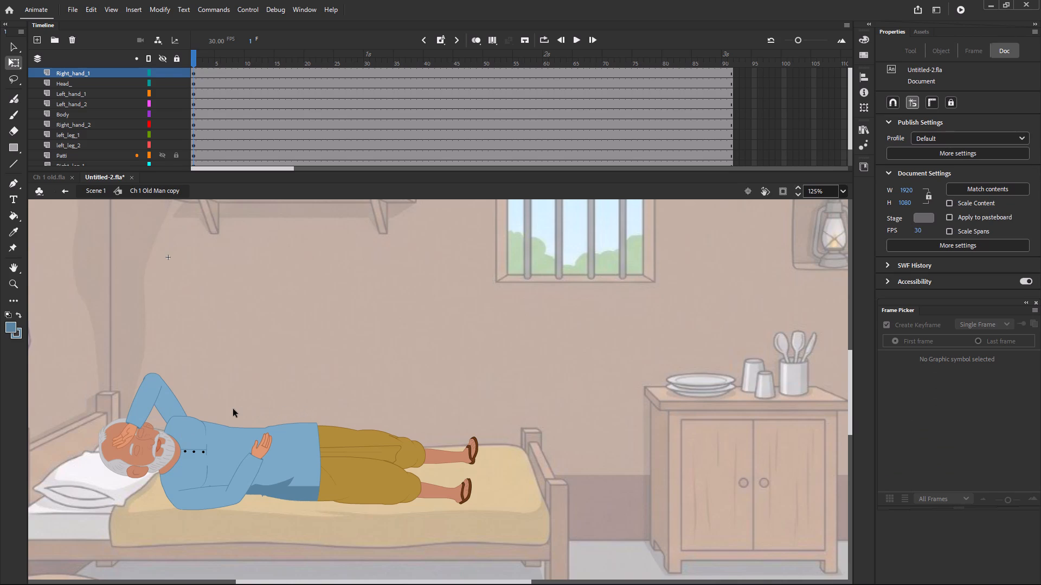
# Rotate the left forearm at the elbow toward the head so the left hand lies across the chest.
pyautogui.click(239, 477)
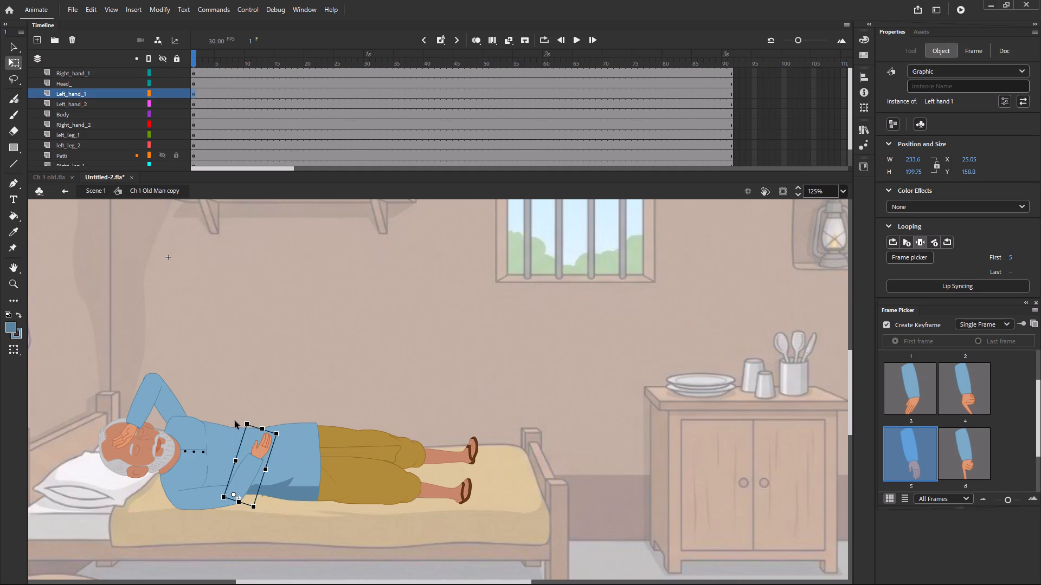
pyautogui.moveTo(241, 418); pyautogui.dragTo(196, 428)
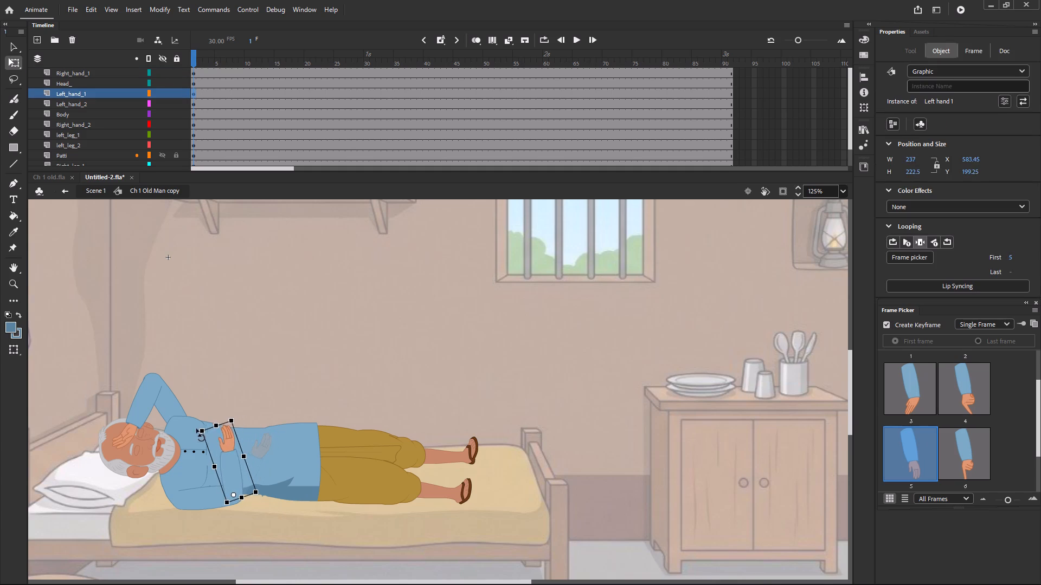
pyautogui.moveTo(196, 428); pyautogui.dragTo(192, 430)
# Rotate the left upper arm slightly downward at the shoulder so the left elbow rests lower on the mattress.
pyautogui.click(208, 493)
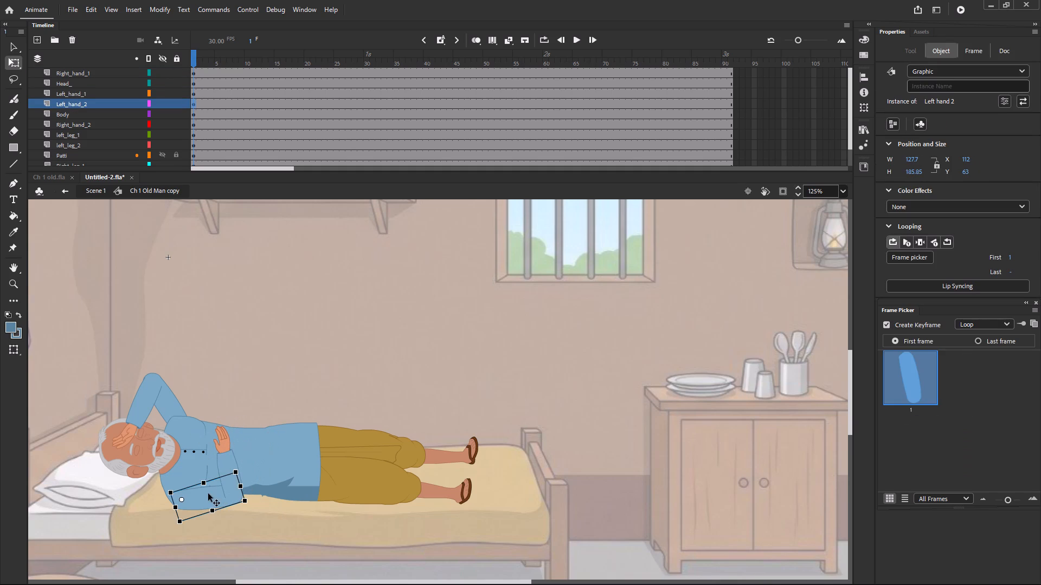
pyautogui.moveTo(249, 505); pyautogui.dragTo(247, 512)
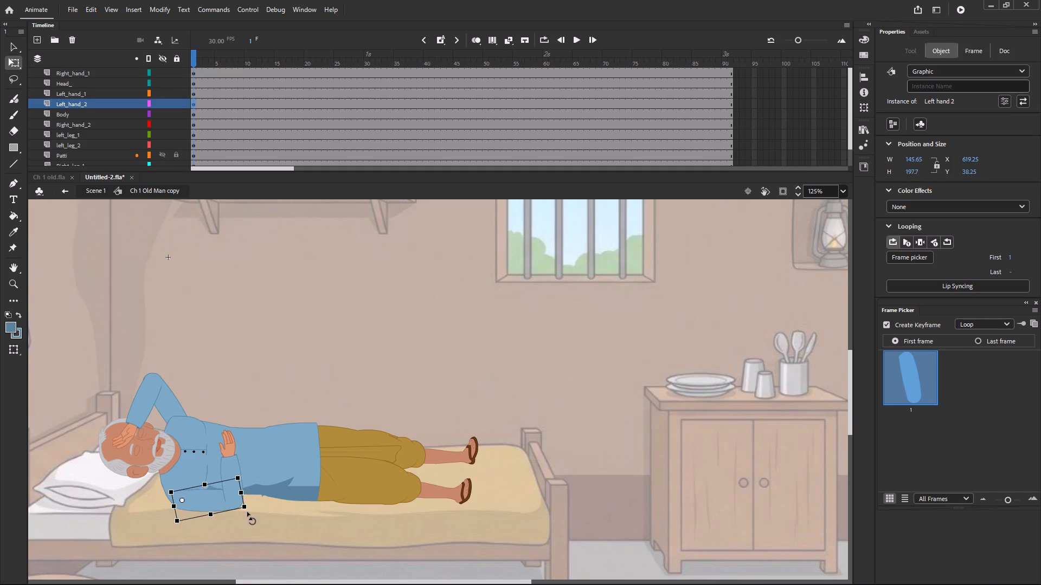
pyautogui.moveTo(247, 512); pyautogui.dragTo(246, 518)
pyautogui.click(436, 513)
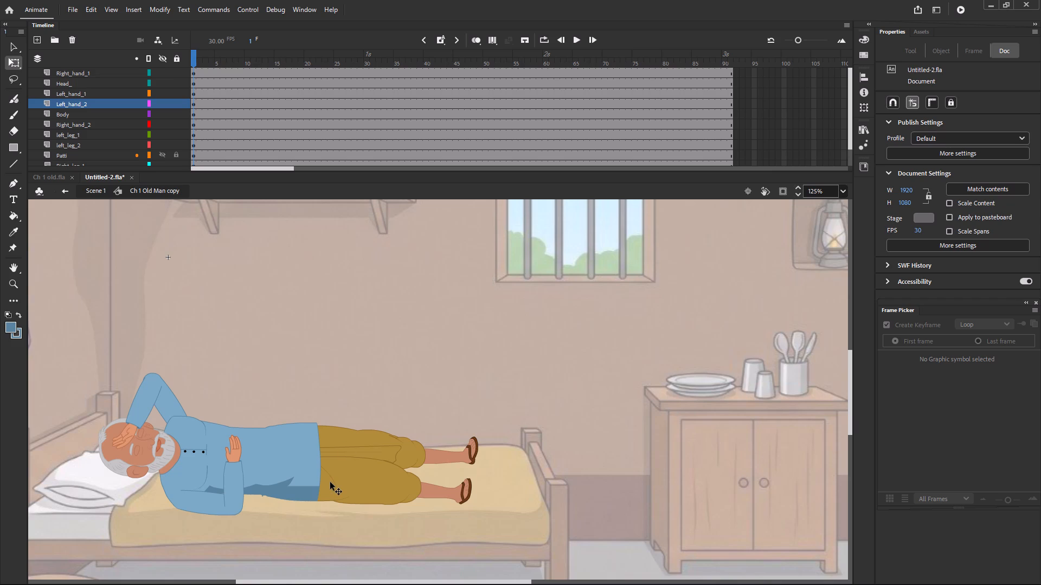
# Nudge the left leg slightly upward so the lower edge of the trousers lines up with the shirt hem.
pyautogui.keyDown('alt'); pyautogui.scroll(5, 330, 482); pyautogui.keyUp('alt')
pyautogui.scroll(-6, 330, 482)
pyautogui.keyDown('ctrl'); pyautogui.scroll(6, 330, 484); pyautogui.keyUp('ctrl')
pyautogui.scroll(2, 319, 331)
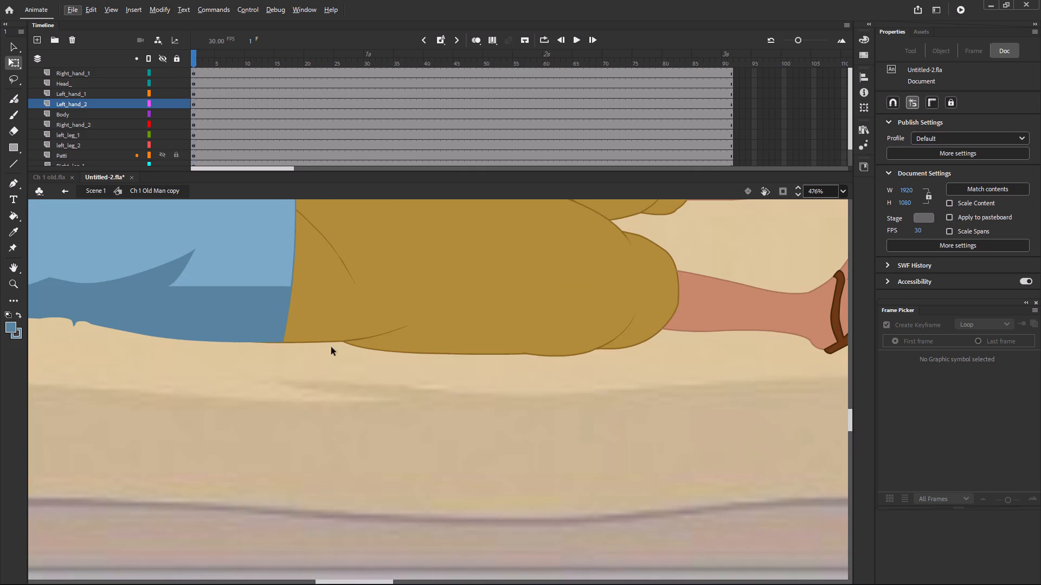
pyautogui.click(340, 314)
pyautogui.keyDown('ctrl'); pyautogui.scroll(-5, 371, 340); pyautogui.keyUp('ctrl')
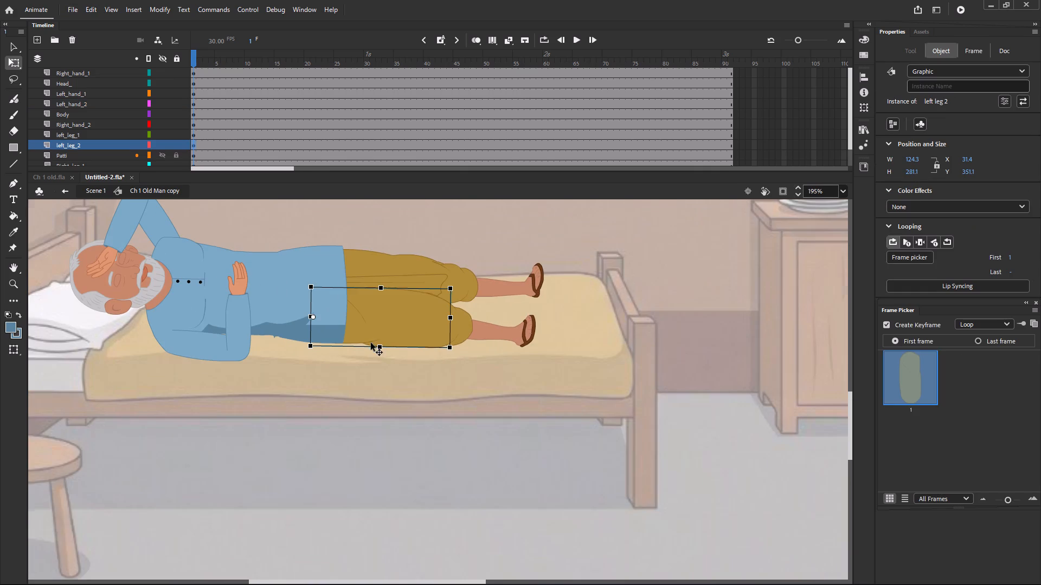
pyautogui.keyDown('ctrl'); pyautogui.scroll(2, 374, 343); pyautogui.keyUp('ctrl')
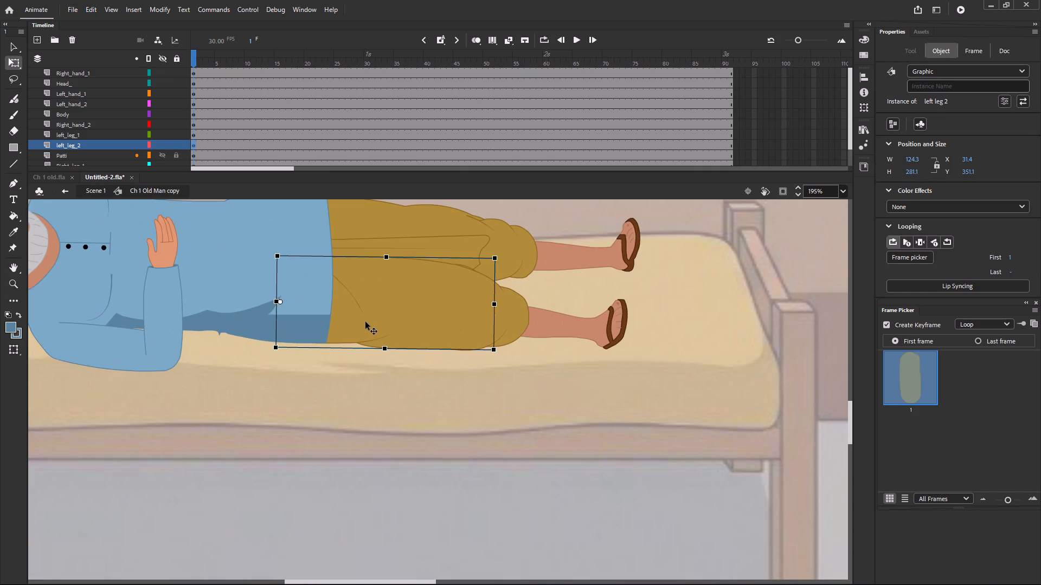
pyautogui.click(363, 318)
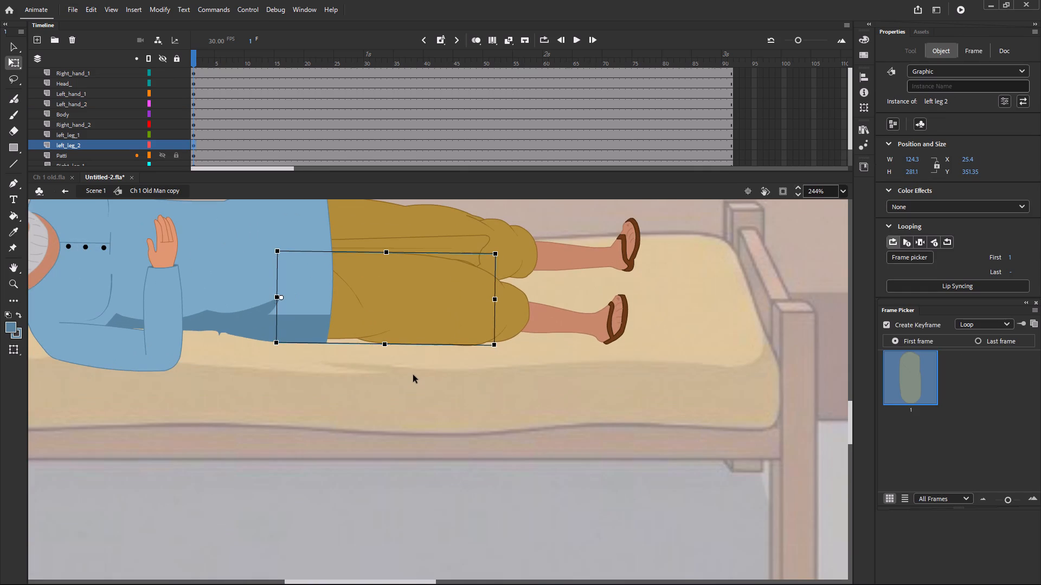
pyautogui.click(414, 376)
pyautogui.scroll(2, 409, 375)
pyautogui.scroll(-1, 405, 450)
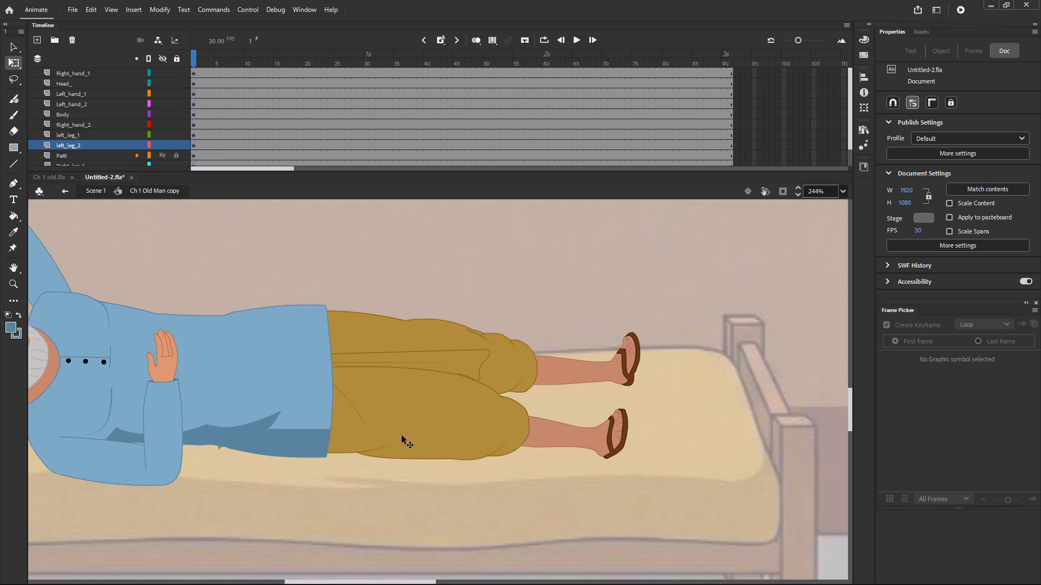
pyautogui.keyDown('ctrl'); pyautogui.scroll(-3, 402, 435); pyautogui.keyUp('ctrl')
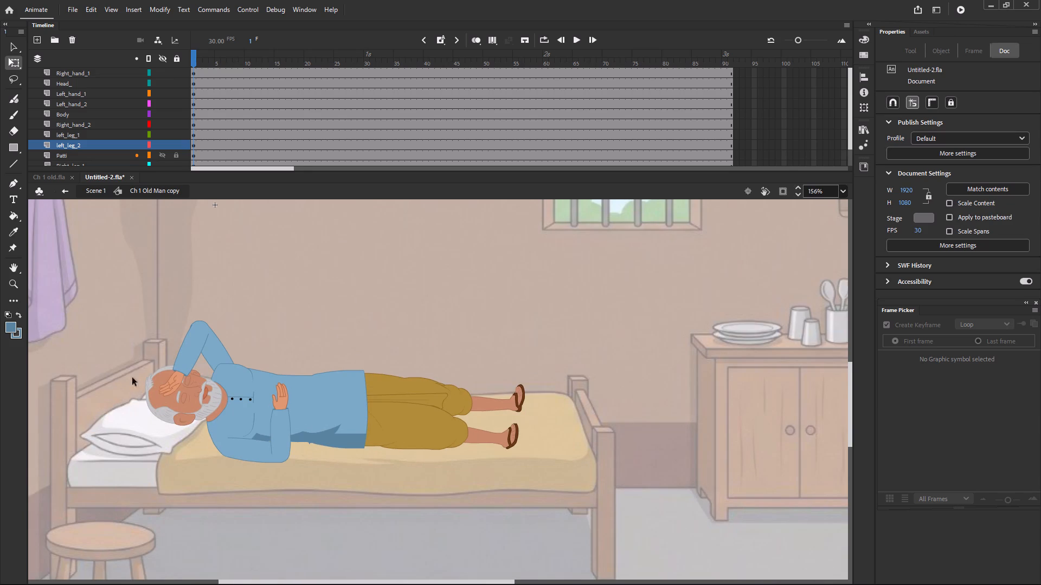
# Rotate the right upper arm lower at the shoulder and readjust the forearm so the hand rests at the top of the forehead.
pyautogui.click(188, 362)
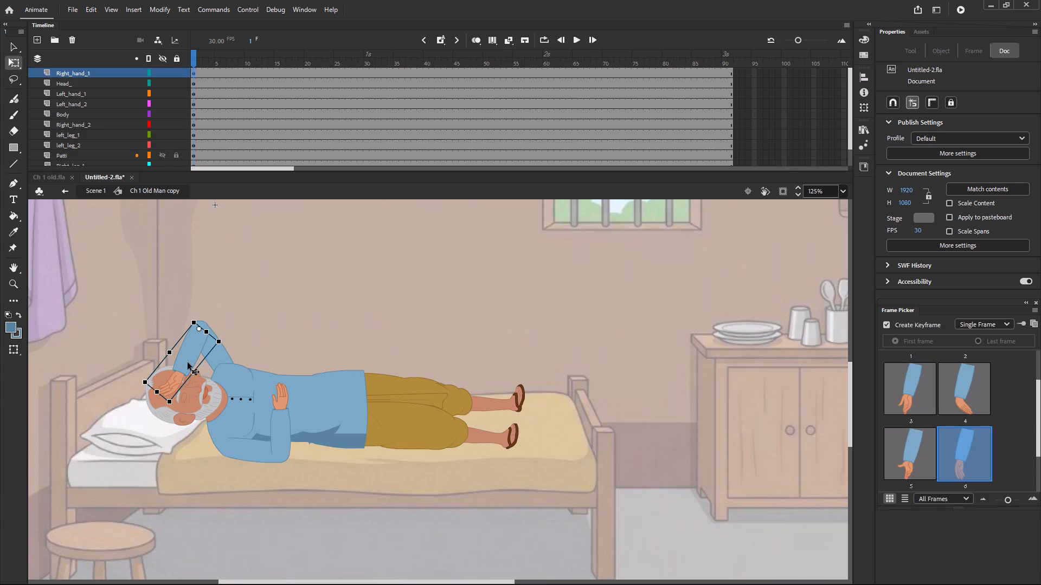
pyautogui.click(168, 407)
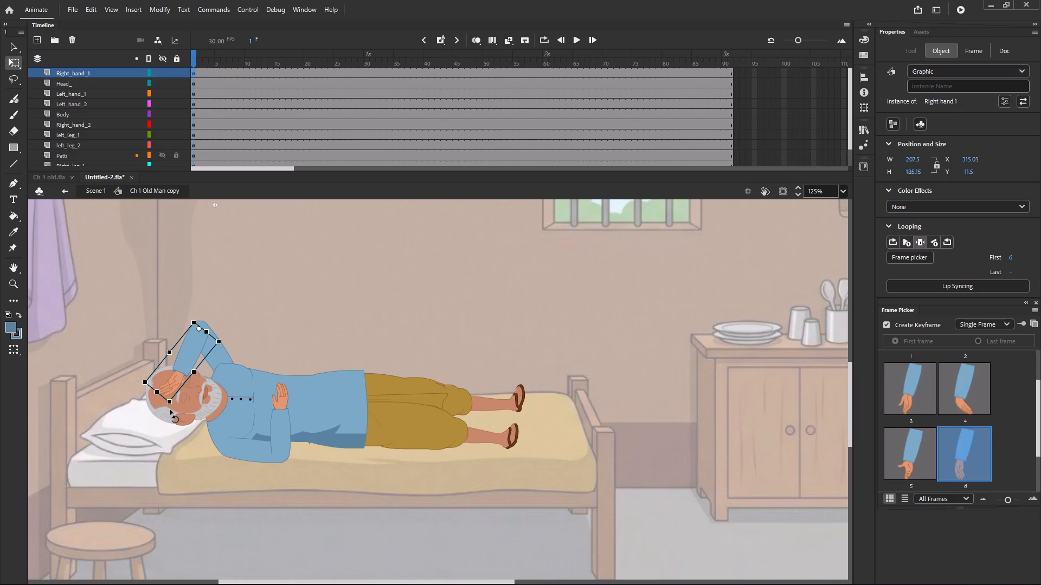
pyautogui.click(227, 361)
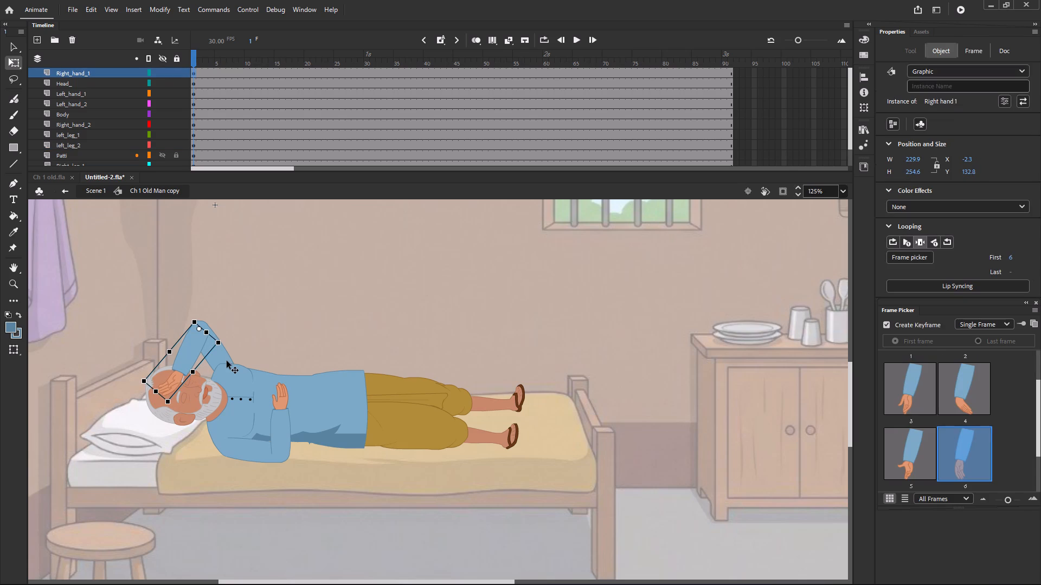
pyautogui.moveTo(211, 394); pyautogui.dragTo(221, 393)
pyautogui.click(172, 398)
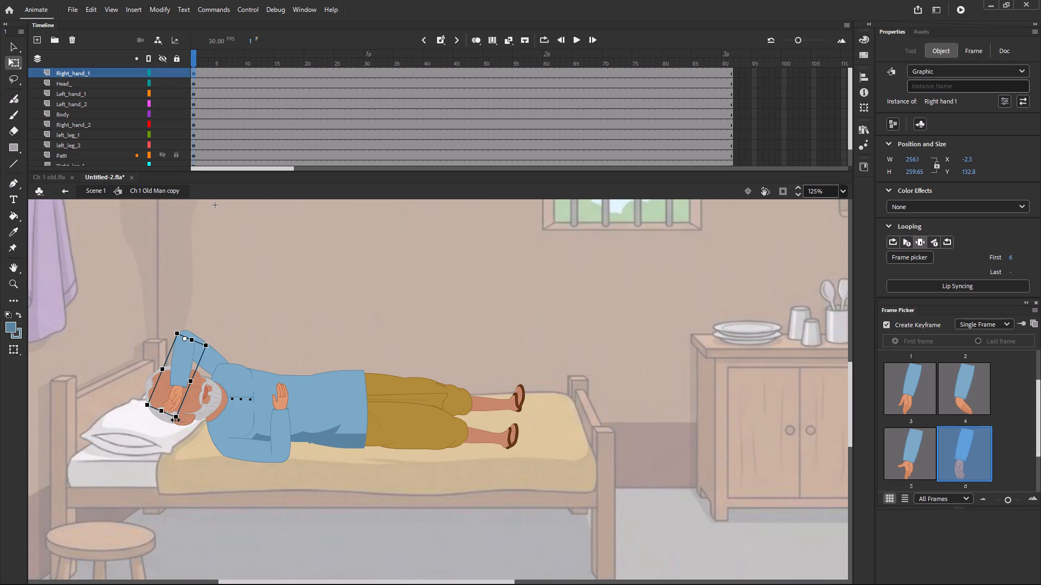
pyautogui.moveTo(176, 422); pyautogui.dragTo(162, 406)
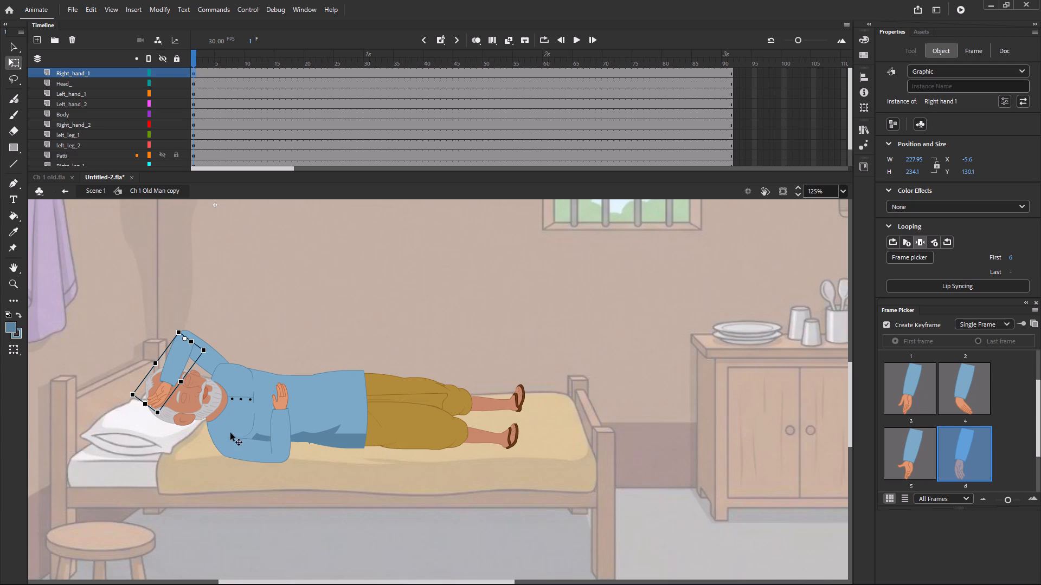
# Examine the right hand's nested artwork where it rests on the head, and return to Scene 1.
pyautogui.tripleClick(156, 395)
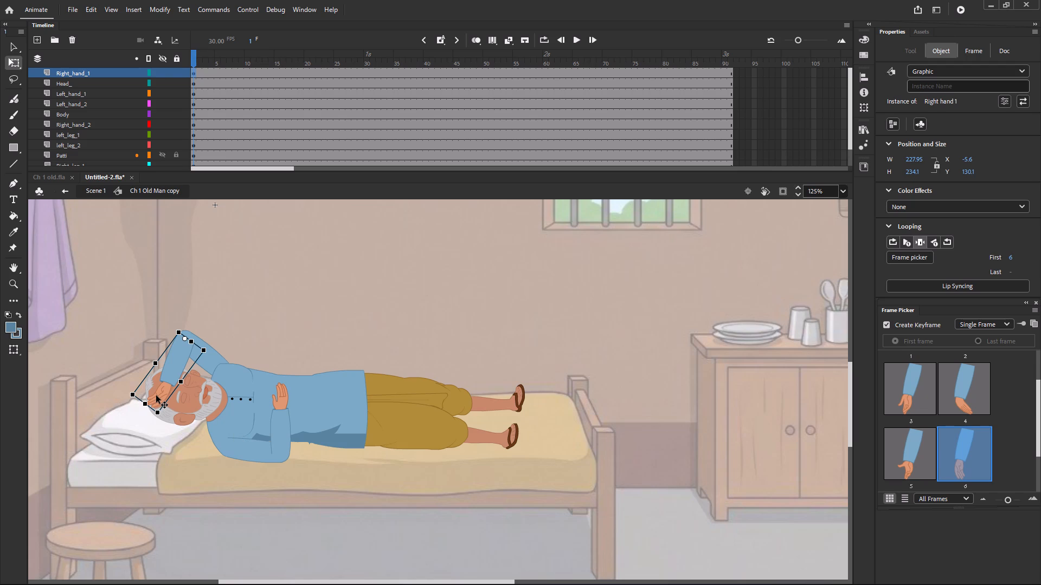
pyautogui.doubleClick(156, 395)
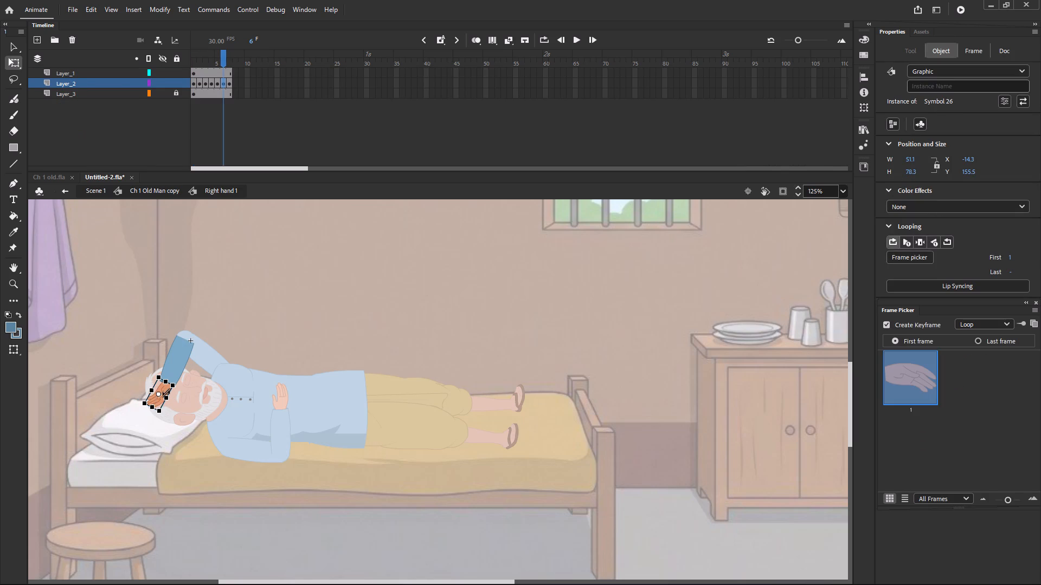
pyautogui.keyDown('ctrl'); pyautogui.scroll(10, 166, 393); pyautogui.keyUp('ctrl')
pyautogui.tripleClick(169, 392)
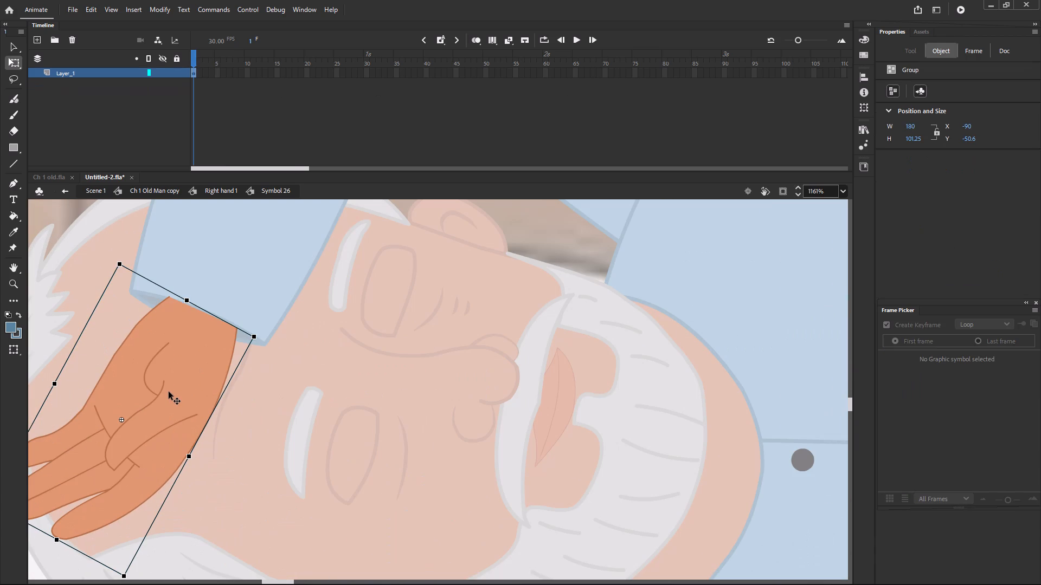
pyautogui.doubleClick(169, 392)
pyautogui.doubleClick(184, 362)
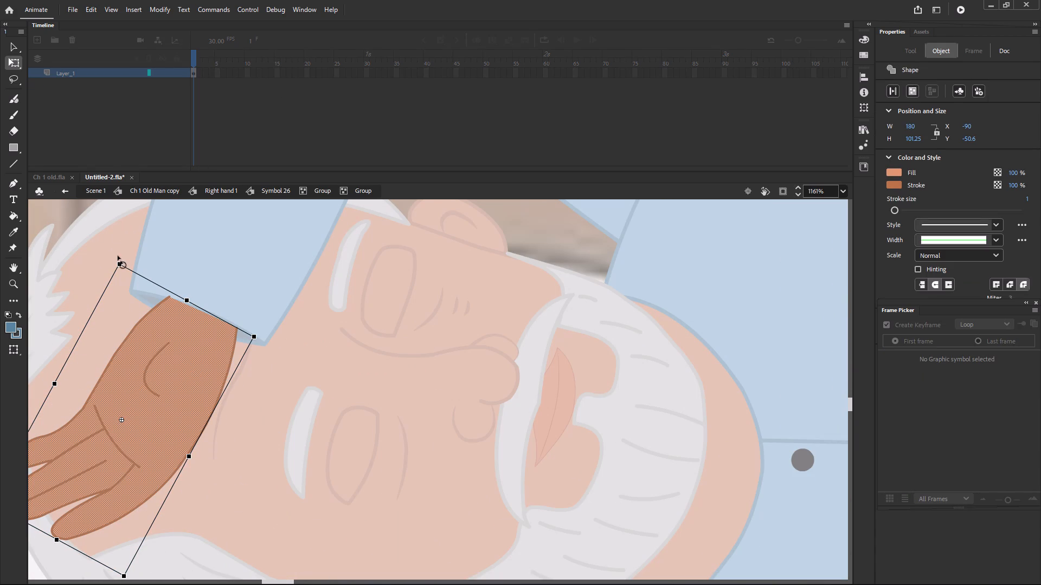
pyautogui.click(93, 193)
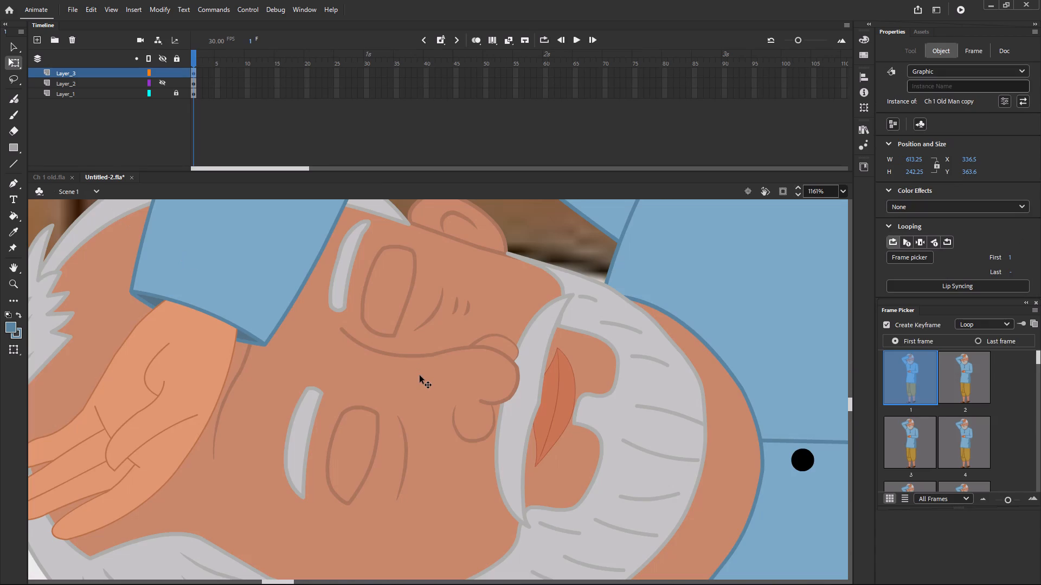
pyautogui.keyDown('ctrl'); pyautogui.scroll(-9, 408, 385); pyautogui.keyUp('ctrl')
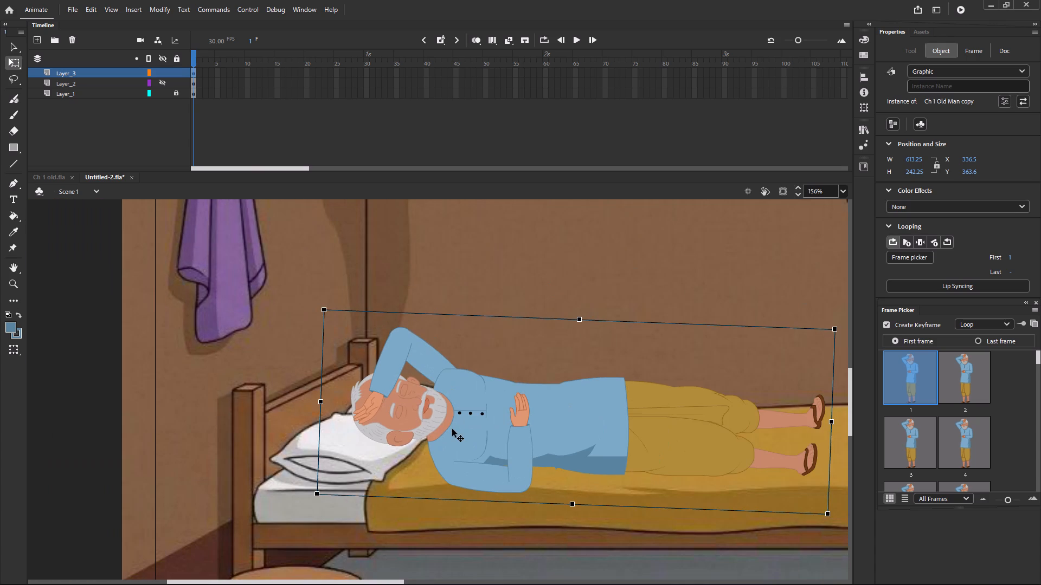
pyautogui.keyDown('ctrl'); pyautogui.scroll(-1, 452, 429); pyautogui.keyUp('ctrl')
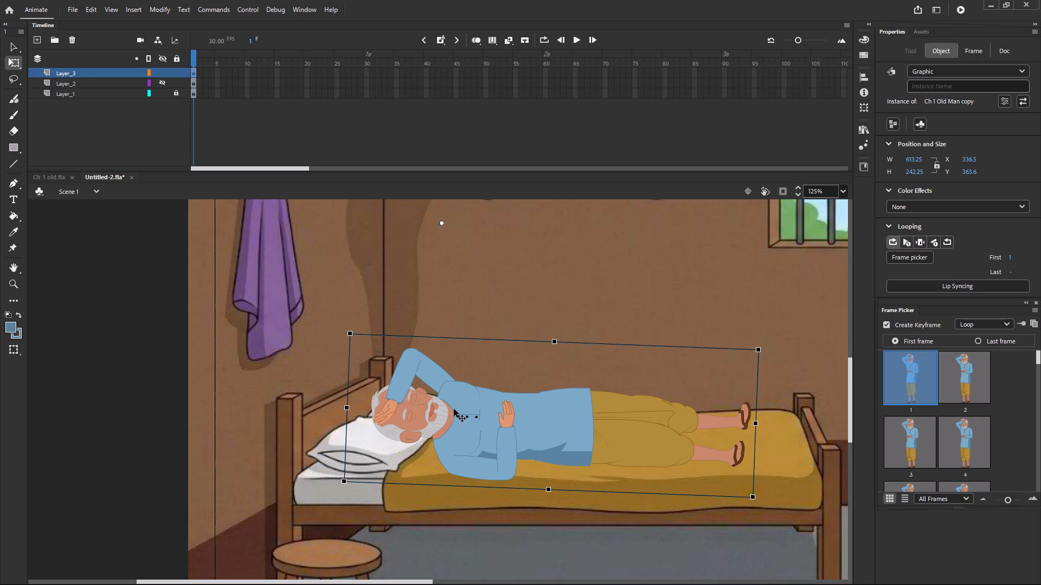
pyautogui.tripleClick(390, 409)
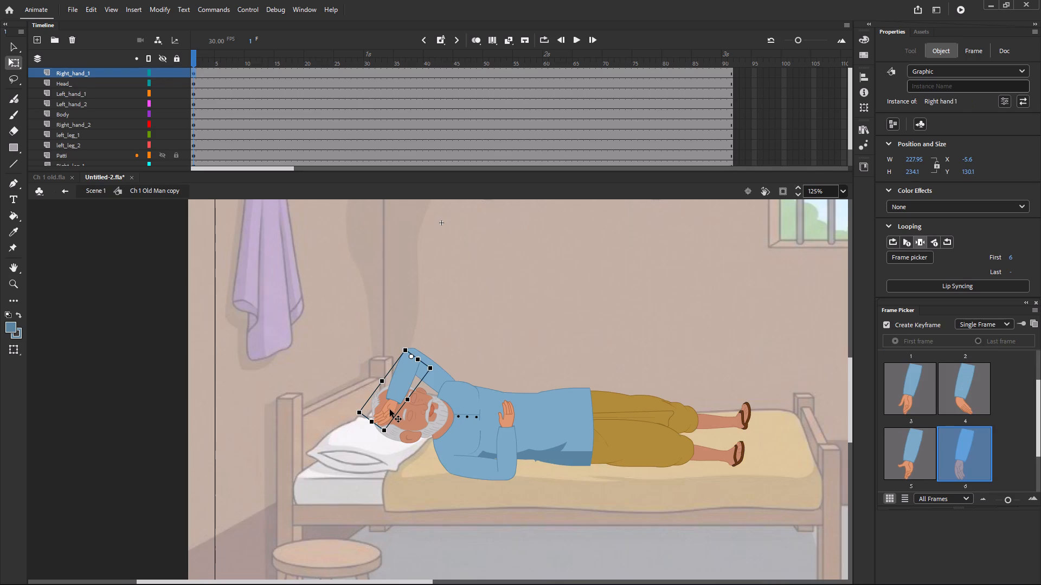
pyautogui.doubleClick(390, 409)
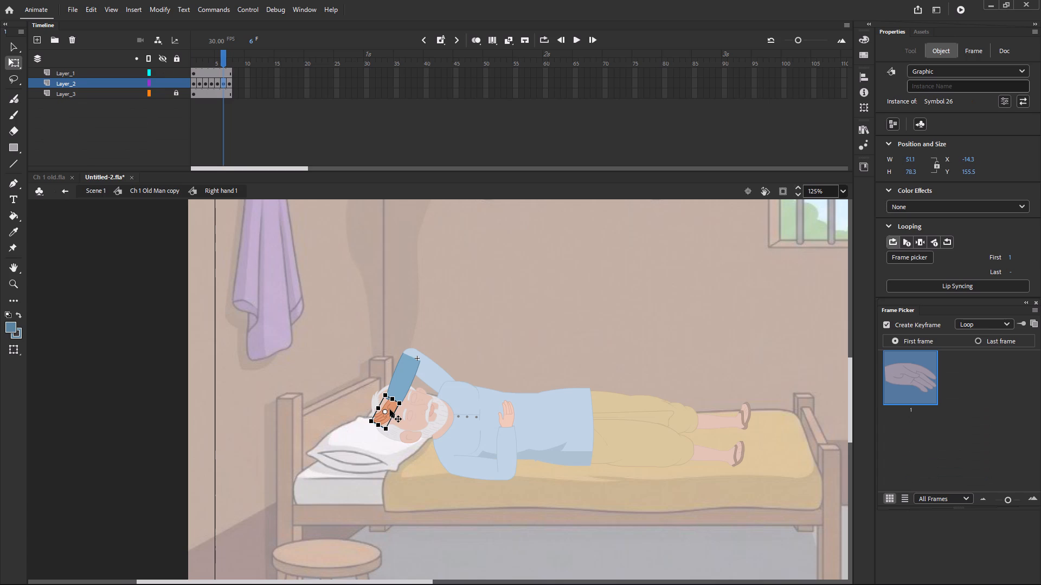
pyautogui.click(144, 187)
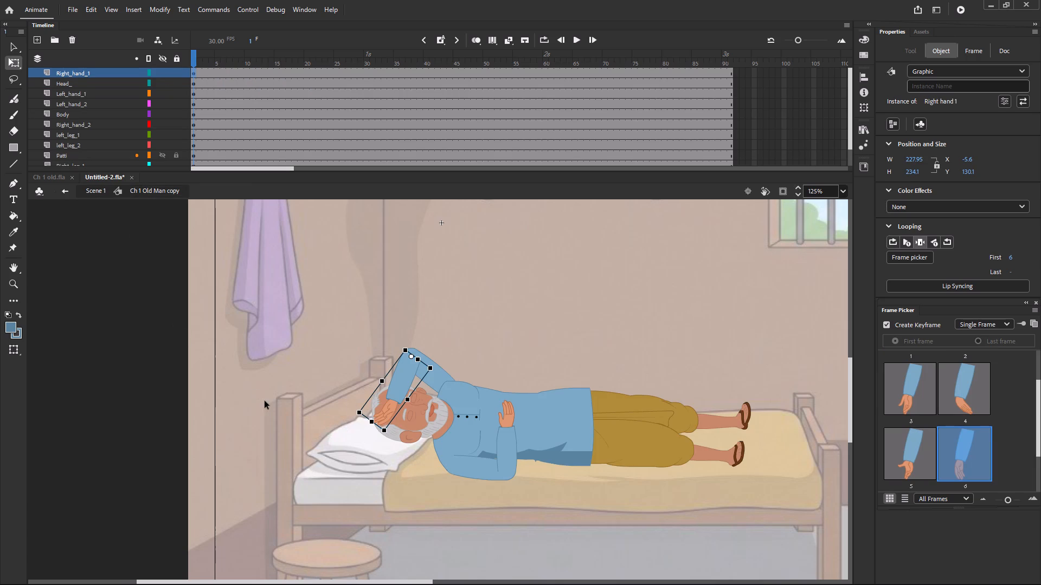
pyautogui.click(557, 495)
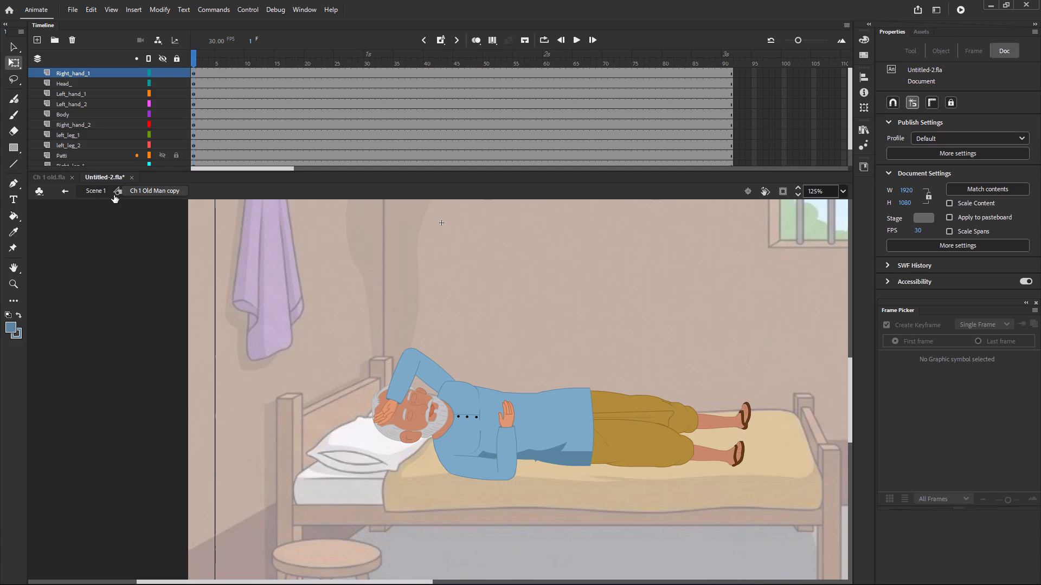
pyautogui.click(98, 191)
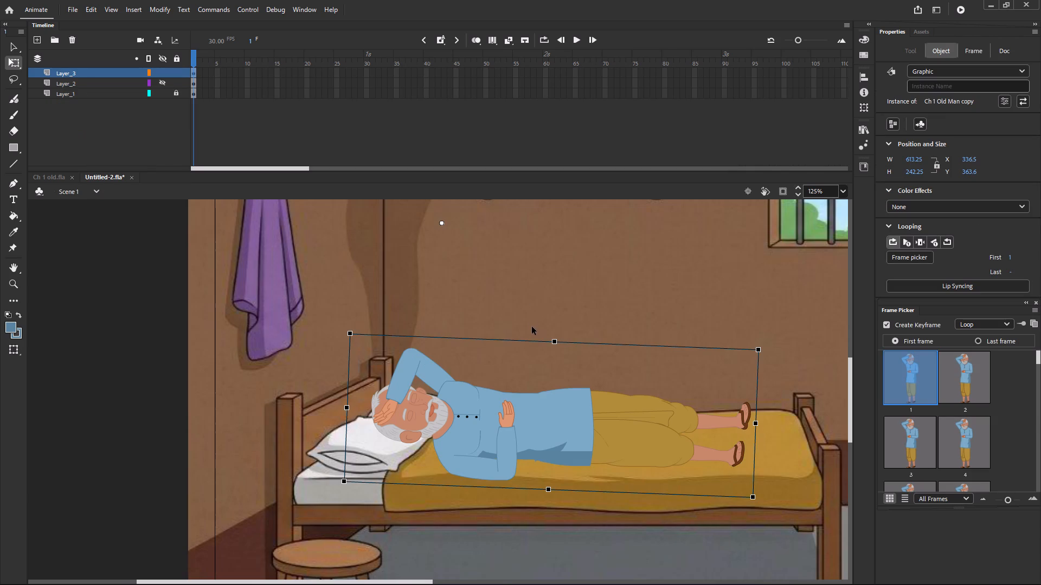
# Examine how the lying old man sits within the whole bedroom scene.
pyautogui.keyDown('ctrl'); pyautogui.scroll(-3, 530, 333); pyautogui.keyUp('ctrl')
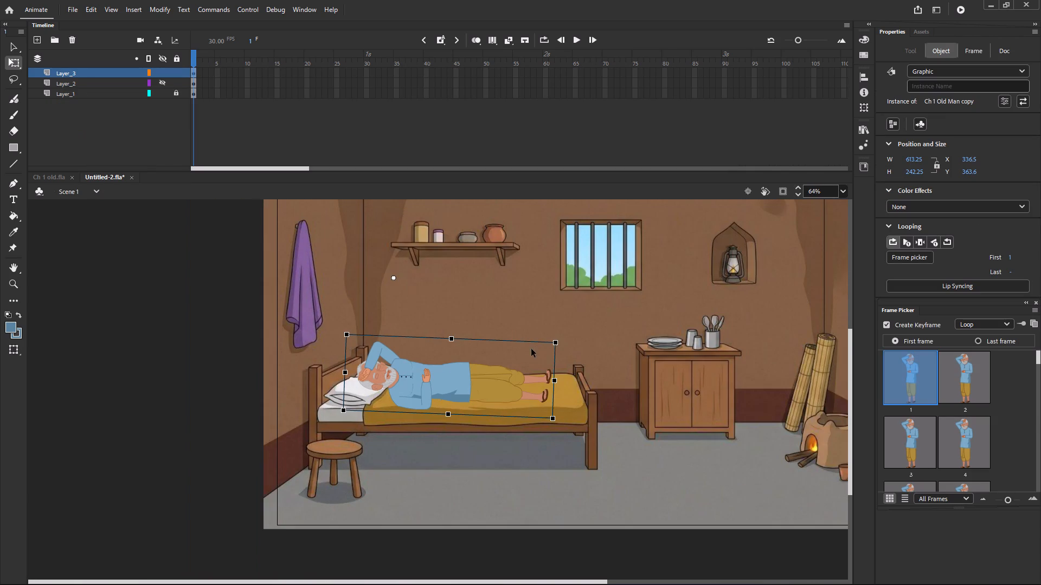
pyautogui.scroll(1, 526, 375)
pyautogui.scroll(-1, 524, 384)
pyautogui.press('space')
pyautogui.press('space')
pyautogui.press('space')
pyautogui.press('space')
pyautogui.press('space')
pyautogui.press('space')
pyautogui.press('space')
pyautogui.press('space')
pyautogui.press('space')
pyautogui.press('space')
pyautogui.press('space')
pyautogui.press('space')
pyautogui.press('space')
pyautogui.press('space')
pyautogui.press('space')
pyautogui.press('space')
pyautogui.press('space')
pyautogui.press('space')
pyautogui.press('space')
pyautogui.press('space')
pyautogui.moveTo(647, 317); pyautogui.dragTo(481, 367)
pyautogui.keyDown('ctrl'); pyautogui.scroll(-2, 481, 367); pyautogui.keyUp('ctrl')
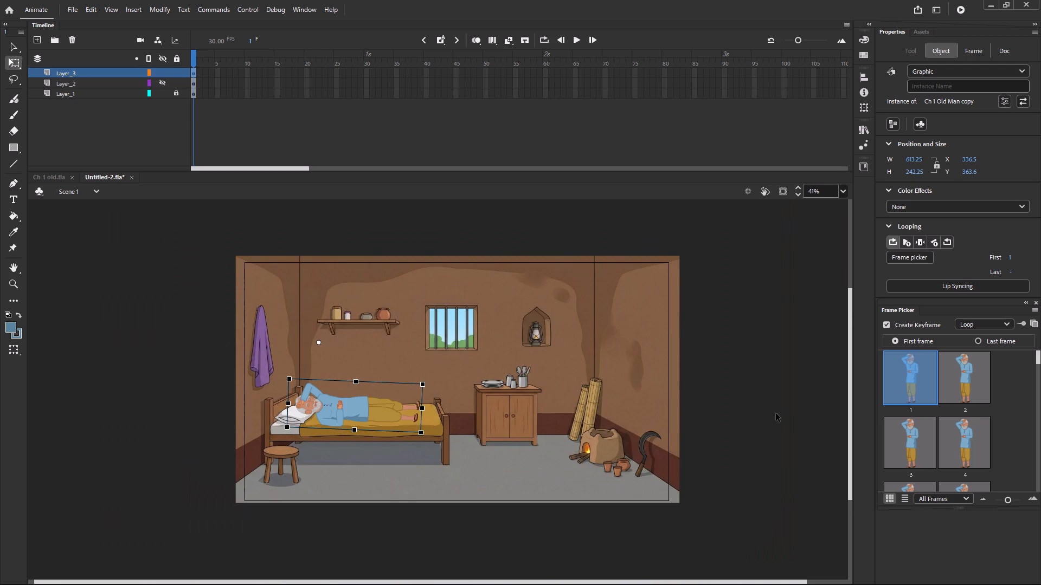
pyautogui.click(920, 539)
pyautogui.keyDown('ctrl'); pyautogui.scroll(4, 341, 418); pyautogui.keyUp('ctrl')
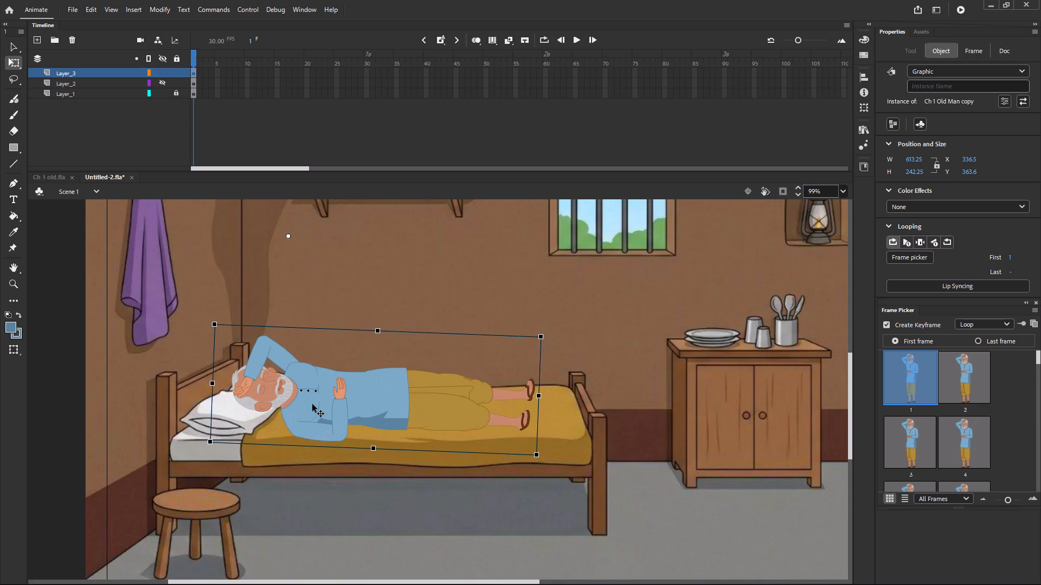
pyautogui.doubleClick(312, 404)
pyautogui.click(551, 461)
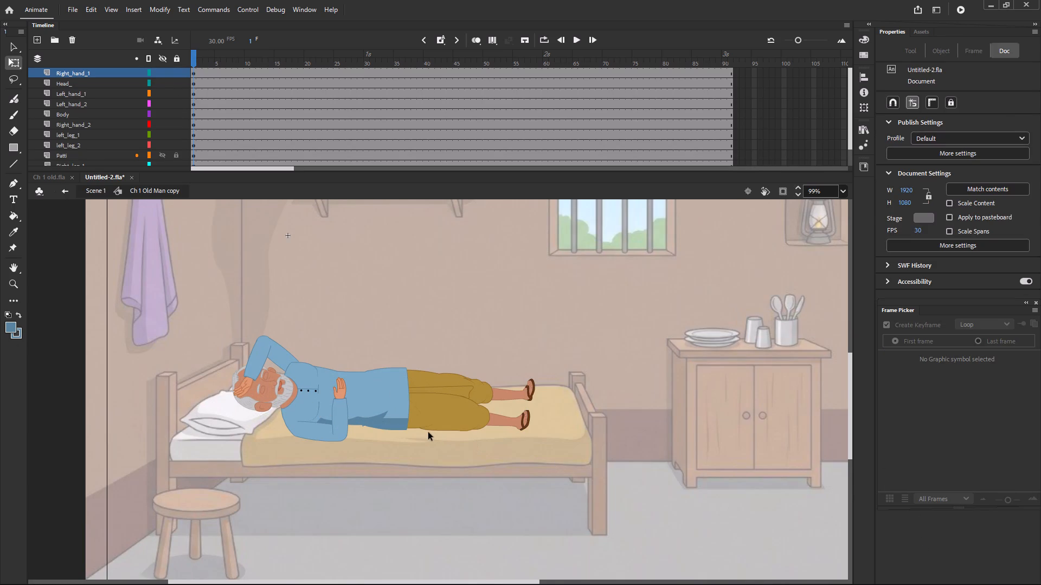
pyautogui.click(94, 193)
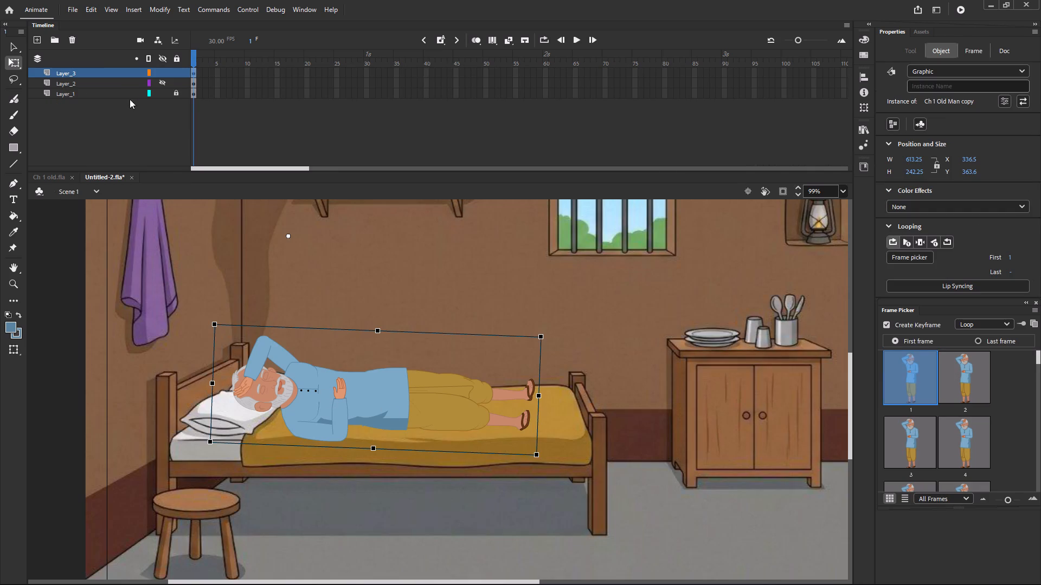
# Inside the Ch 1 Old Man copy symbol, rotate the right thigh upward at the hip so the whole leg lifts off the mattress.
pyautogui.doubleClick(317, 388)
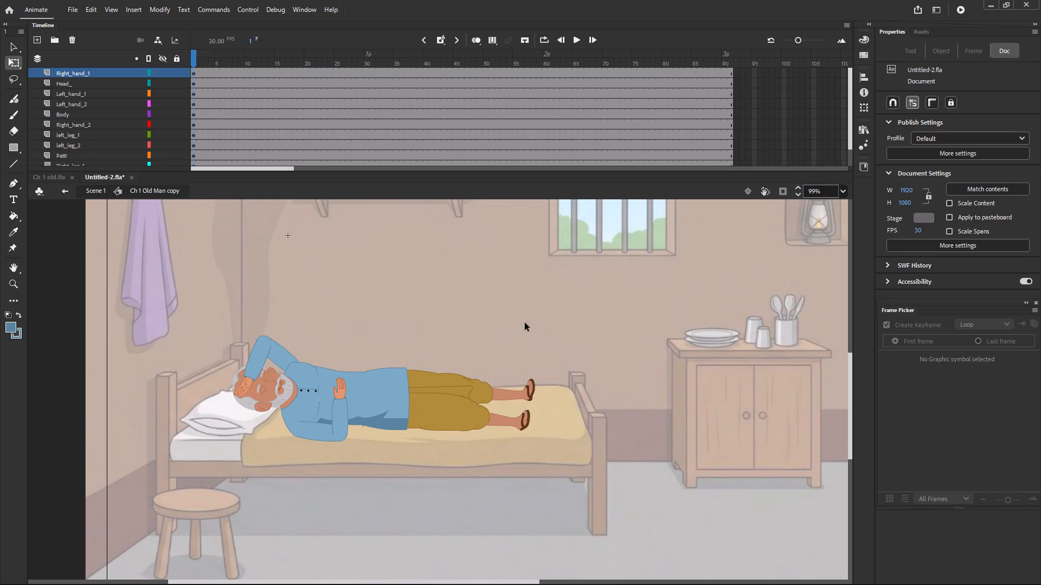
pyautogui.click(525, 323)
pyautogui.click(472, 383)
pyautogui.click(497, 388)
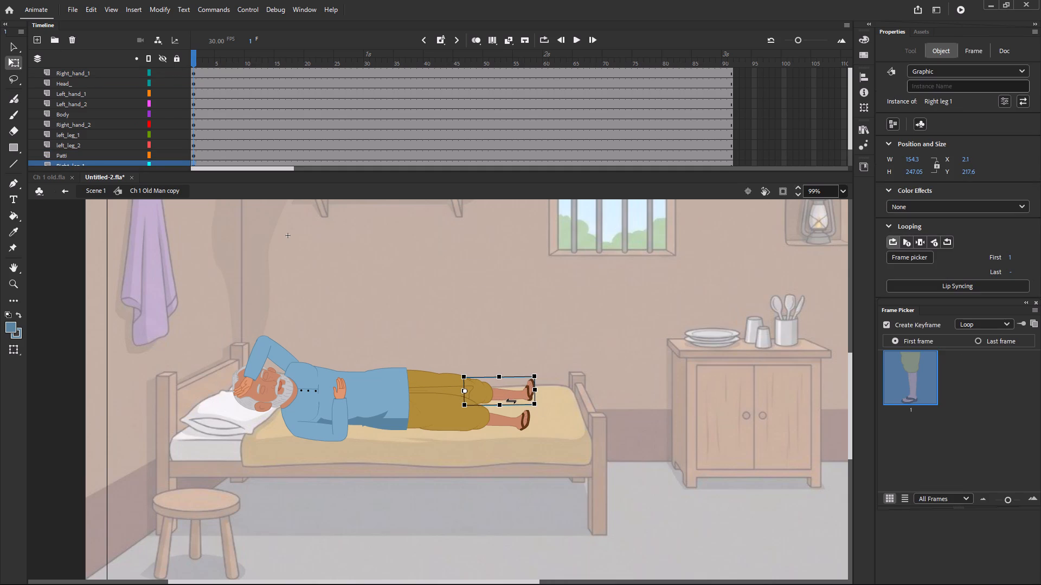
pyautogui.click(427, 375)
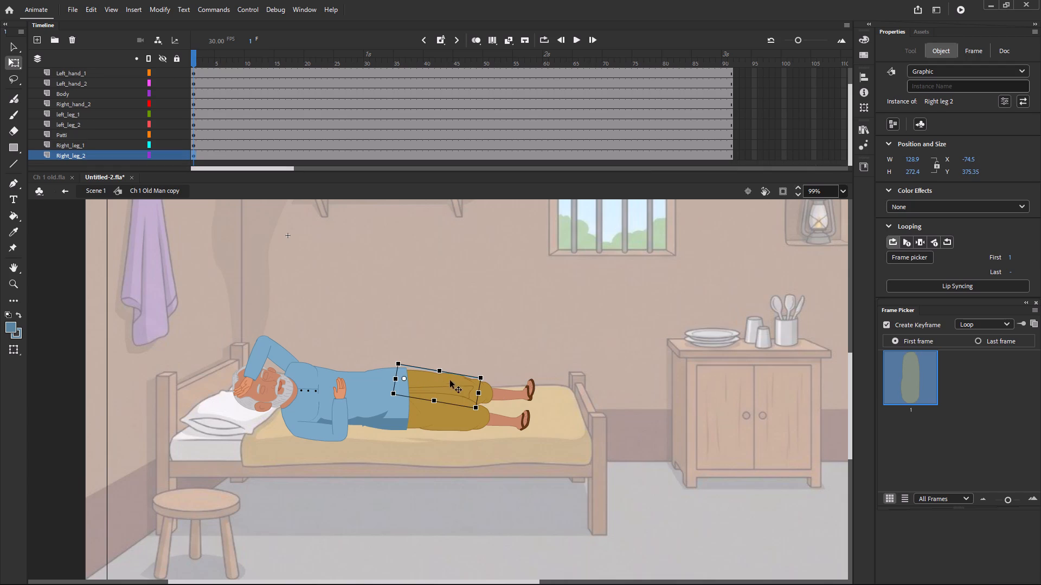
pyautogui.moveTo(478, 412); pyautogui.dragTo(474, 386)
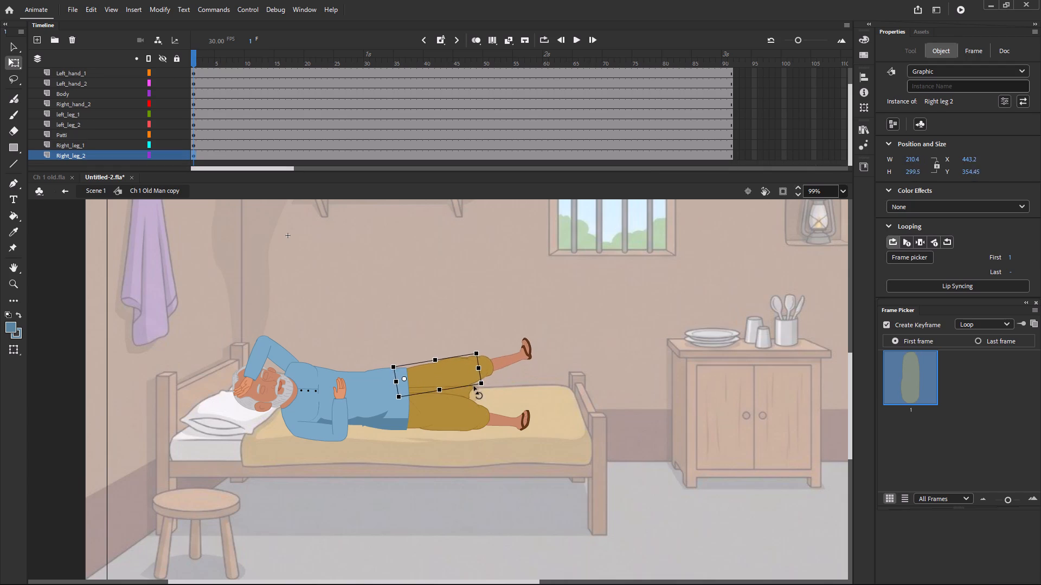
pyautogui.moveTo(474, 386); pyautogui.dragTo(465, 378)
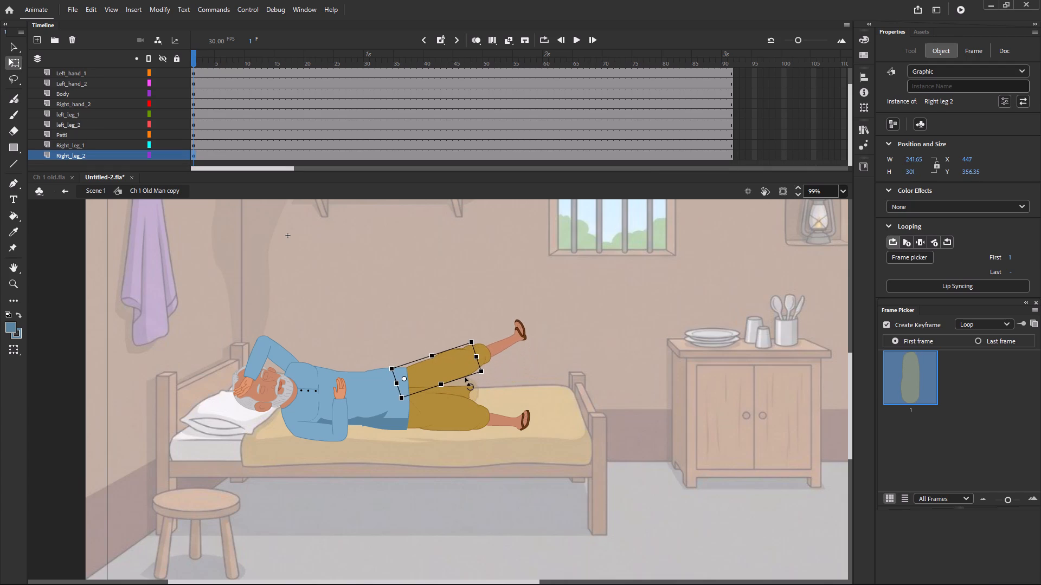
pyautogui.moveTo(465, 378); pyautogui.dragTo(465, 377)
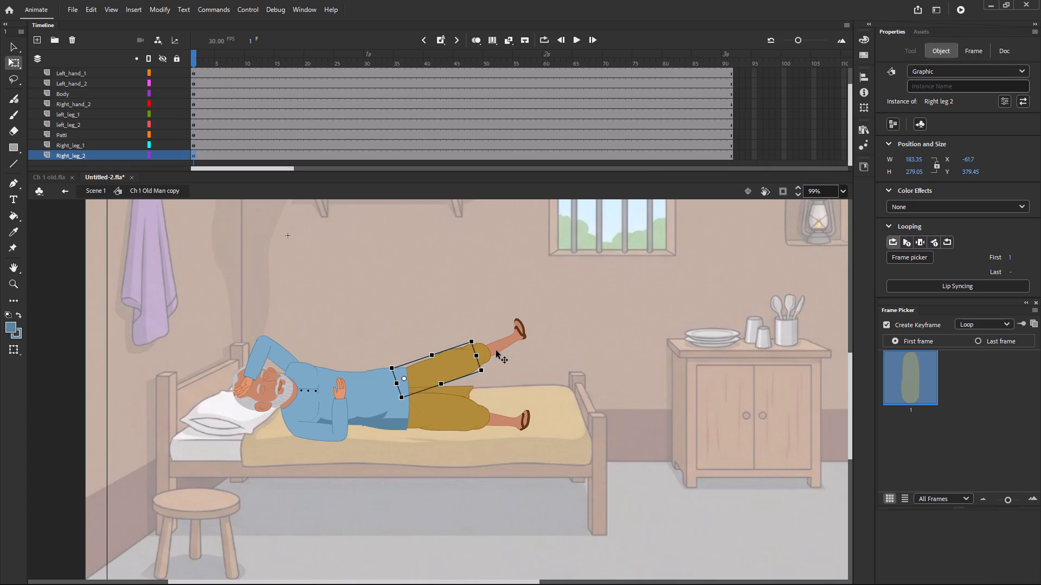
# Rotate the right lower leg downward at the knee so the knee is bent and the foot rests on the mattress.
pyautogui.click(497, 343)
pyautogui.moveTo(535, 343); pyautogui.dragTo(535, 360)
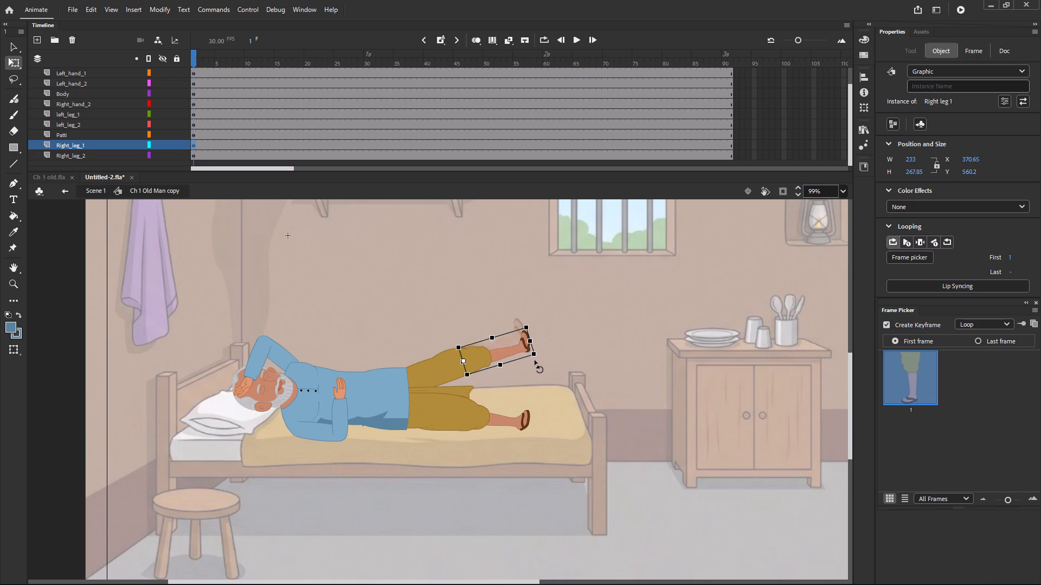
pyautogui.moveTo(535, 360); pyautogui.dragTo(516, 420)
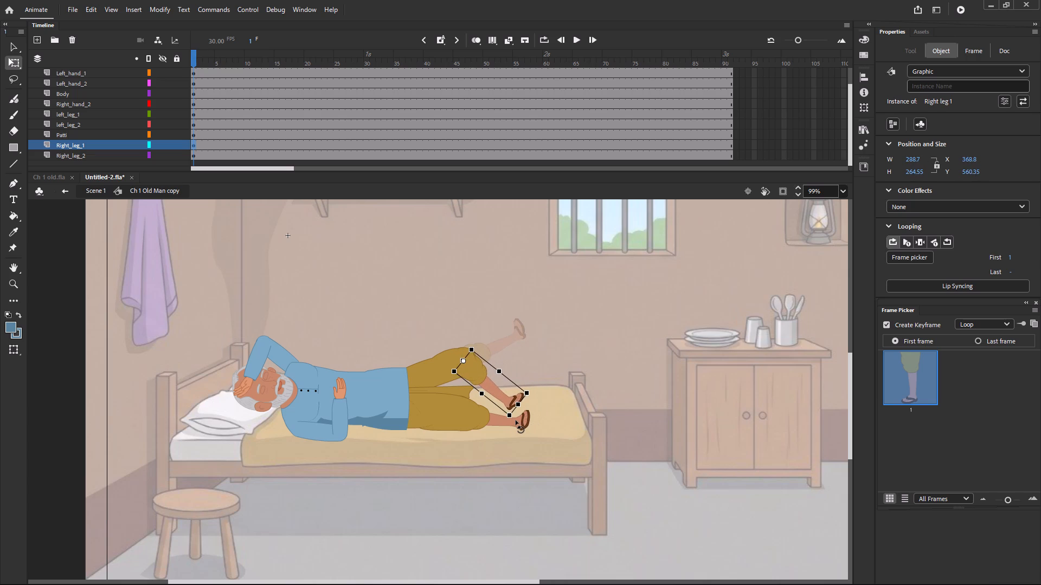
pyautogui.moveTo(516, 420); pyautogui.dragTo(505, 433)
# Rotate the right thigh slightly downward at the hip so the bent leg sits lower over the mattress.
pyautogui.click(434, 362)
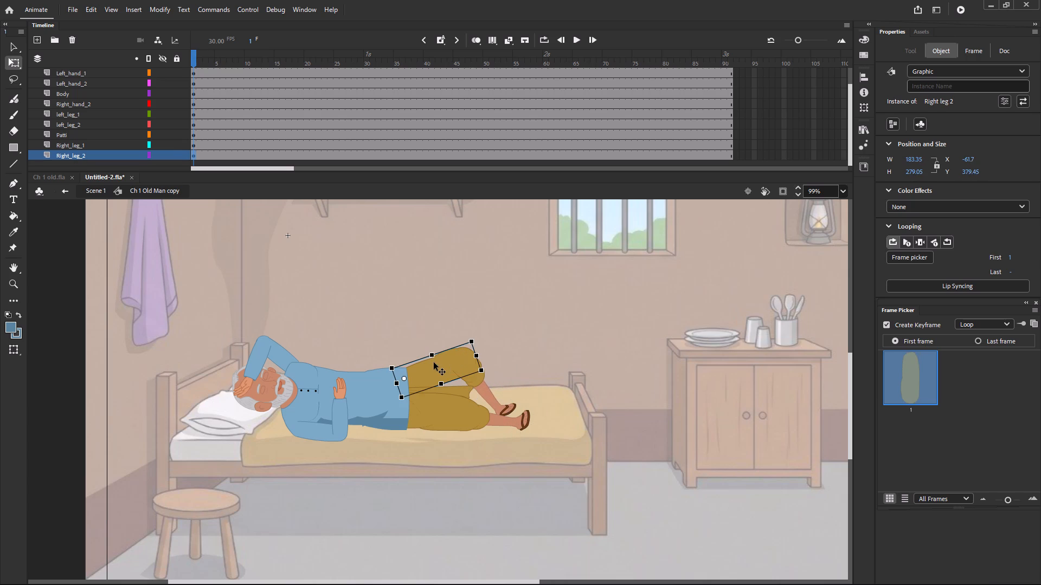
pyautogui.click(484, 376)
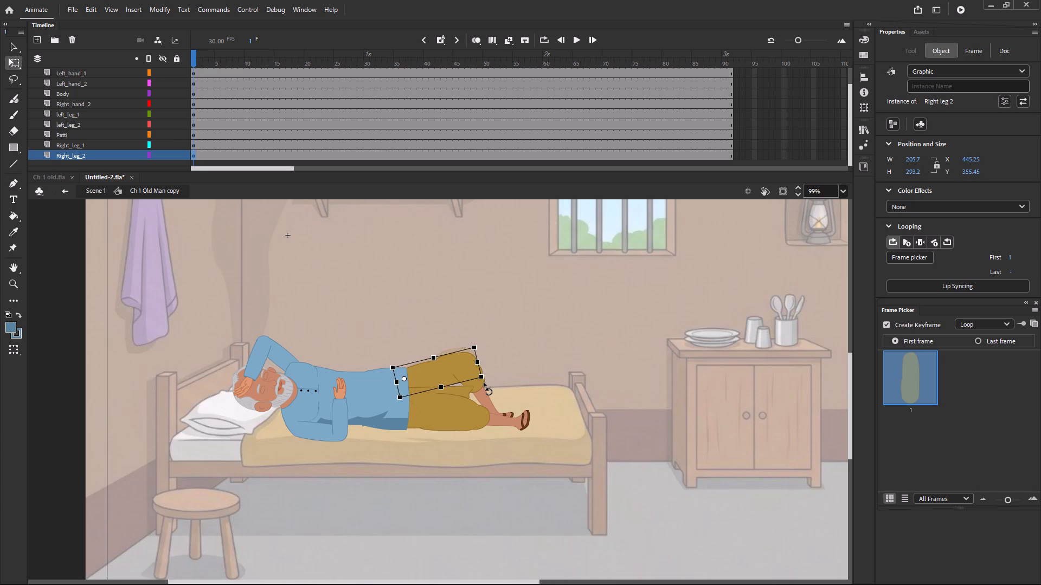
pyautogui.click(593, 378)
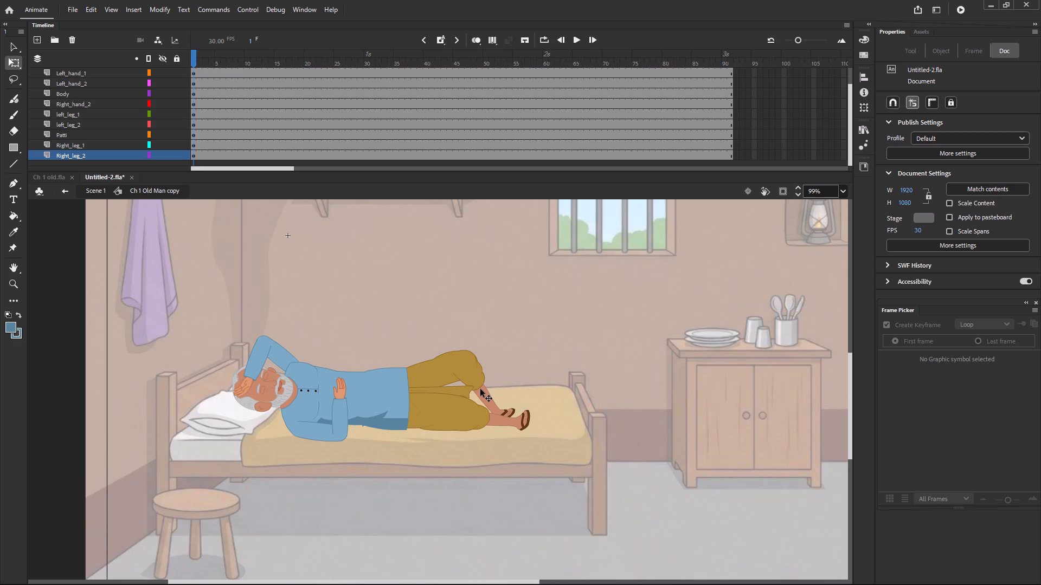
# Inside the Full body symbol's nested groups, pull the shirt hem's upper corner outward onto the raised right thigh's outline.
pyautogui.doubleClick(374, 386)
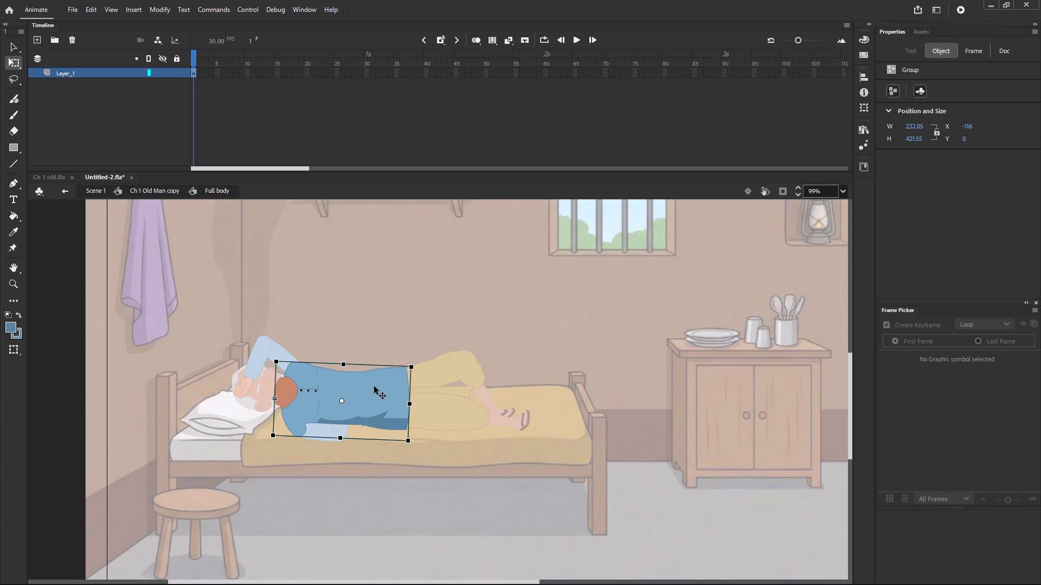
pyautogui.doubleClick(362, 386)
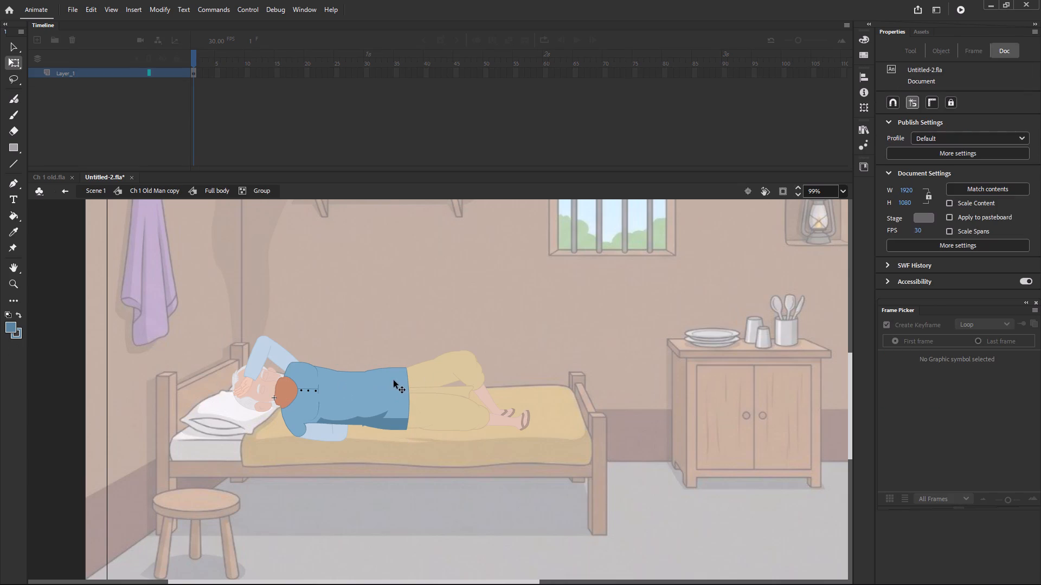
pyautogui.keyDown('ctrl'); pyautogui.scroll(5, 393, 392); pyautogui.keyUp('ctrl')
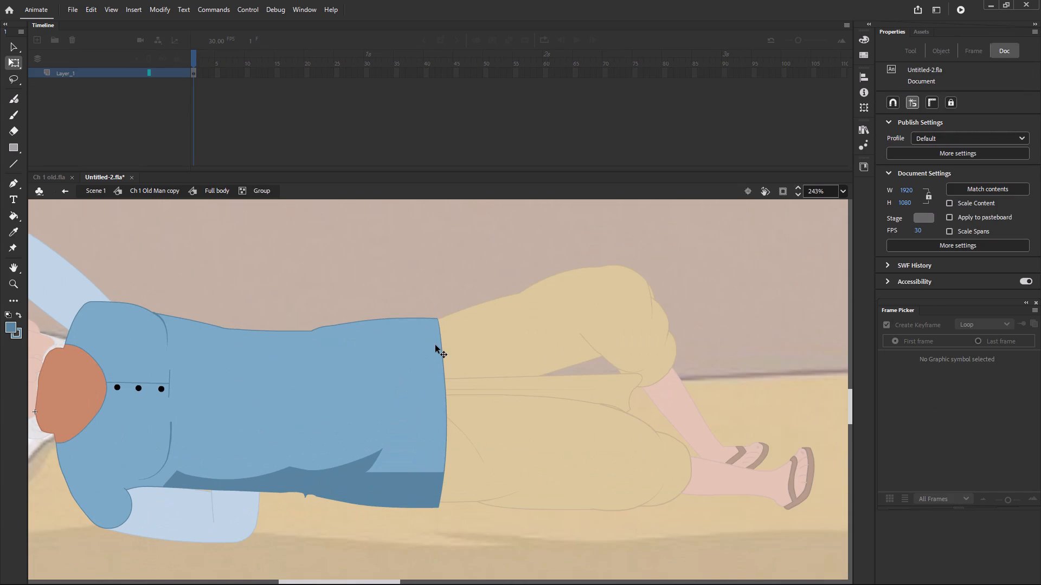
pyautogui.keyDown('ctrl'); pyautogui.scroll(4, 442, 322); pyautogui.keyUp('ctrl')
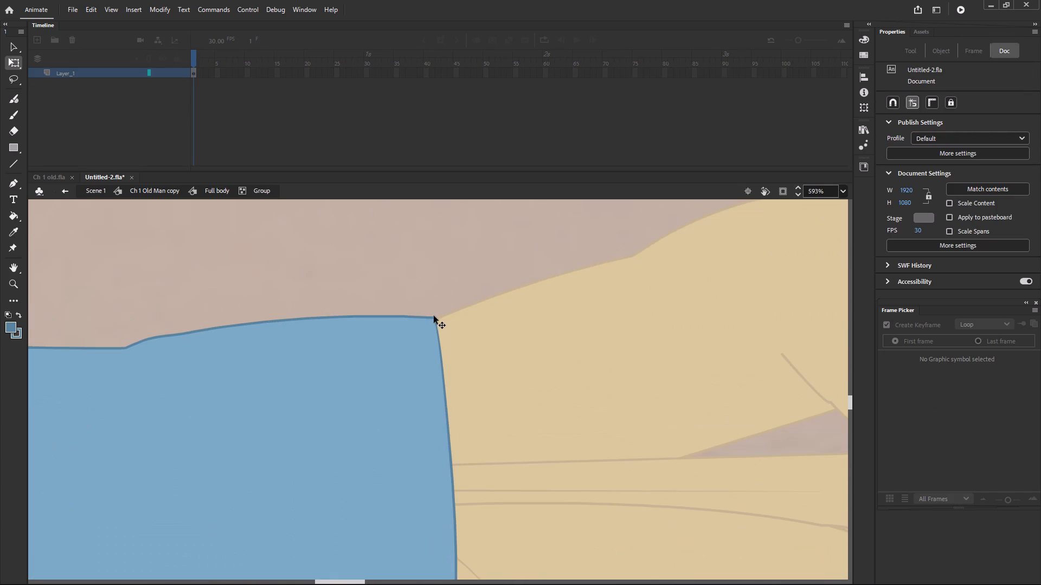
pyautogui.doubleClick(434, 320)
pyautogui.click(434, 320)
pyautogui.click(382, 301)
pyautogui.moveTo(432, 318); pyautogui.dragTo(448, 299)
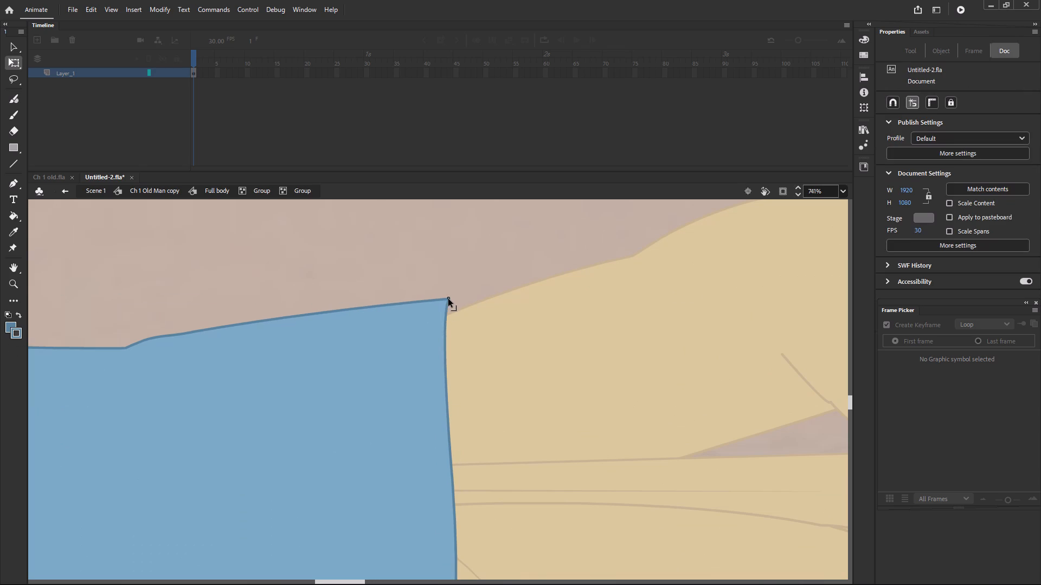
pyautogui.moveTo(448, 299); pyautogui.dragTo(475, 301)
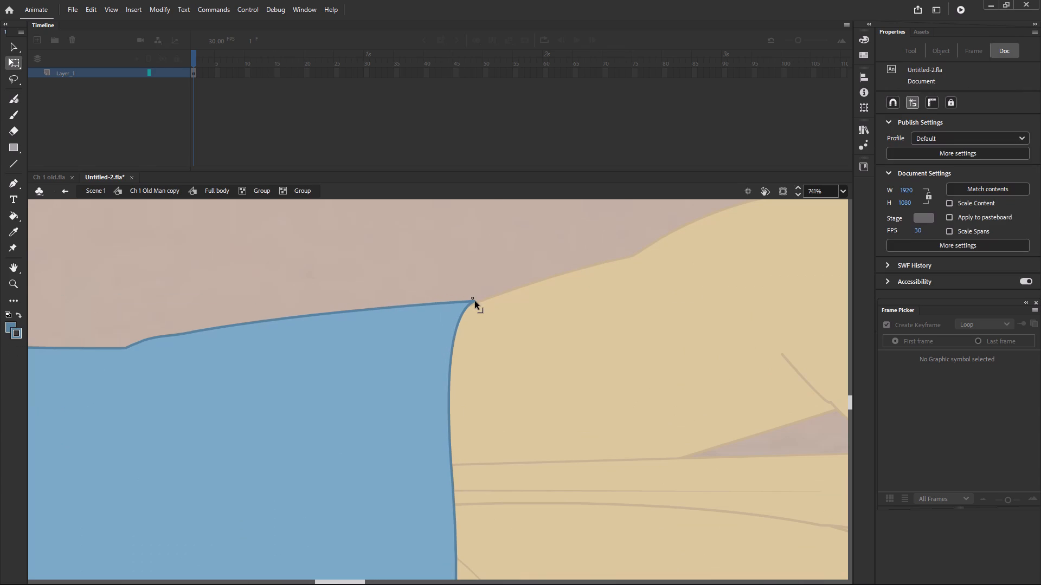
pyautogui.moveTo(475, 301); pyautogui.dragTo(475, 304)
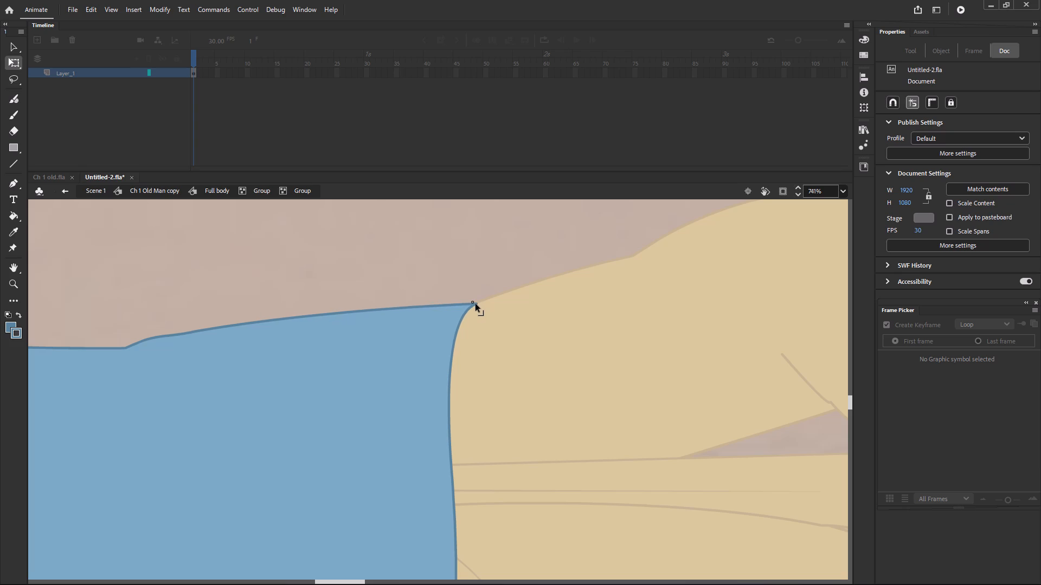
pyautogui.moveTo(475, 304); pyautogui.dragTo(475, 303)
# Fine-tune the curve of the shirt's upper edge beside the hem corner, and return to the Ch 1 Old Man copy symbol.
pyautogui.keyDown('ctrl'); pyautogui.scroll(-5, 456, 359); pyautogui.keyUp('ctrl')
pyautogui.keyDown('ctrl'); pyautogui.scroll(5, 442, 353); pyautogui.keyUp('ctrl')
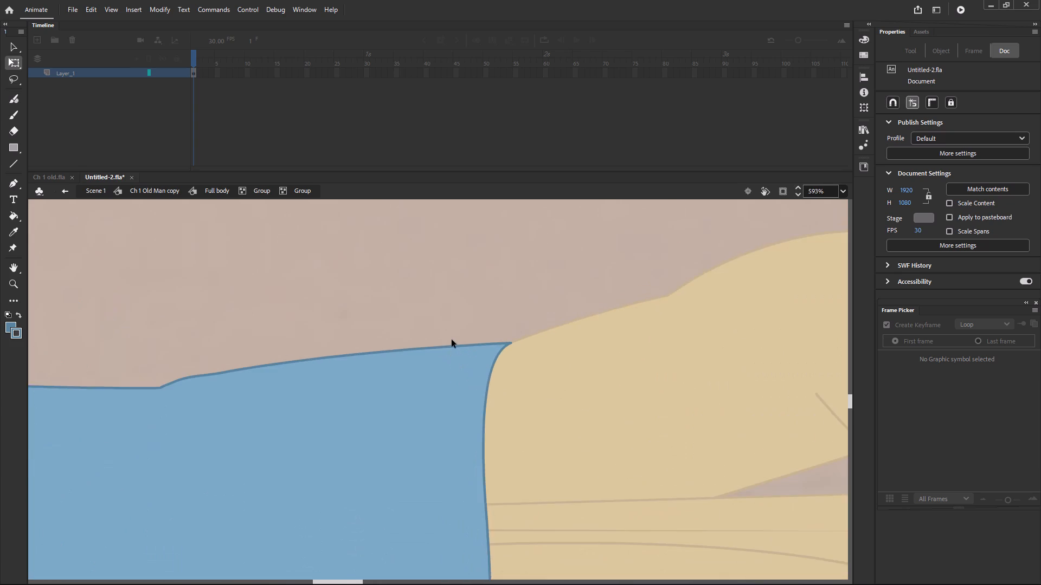
pyautogui.keyDown('ctrl'); pyautogui.scroll(3, 452, 340); pyautogui.keyUp('ctrl')
pyautogui.moveTo(498, 352); pyautogui.dragTo(498, 347)
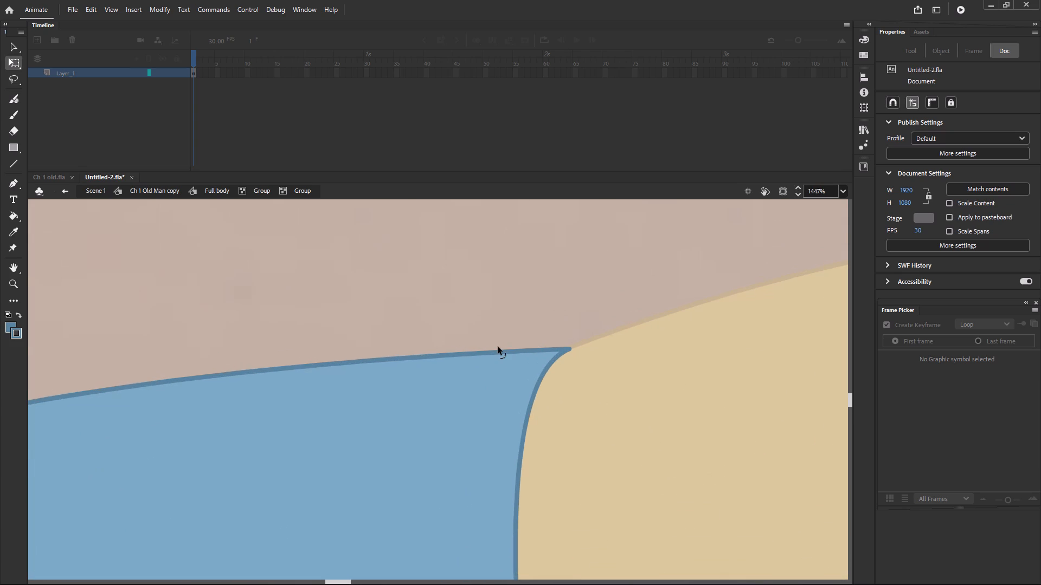
pyautogui.moveTo(498, 347); pyautogui.dragTo(498, 345)
pyautogui.keyDown('ctrl'); pyautogui.scroll(-7, 546, 368); pyautogui.keyUp('ctrl')
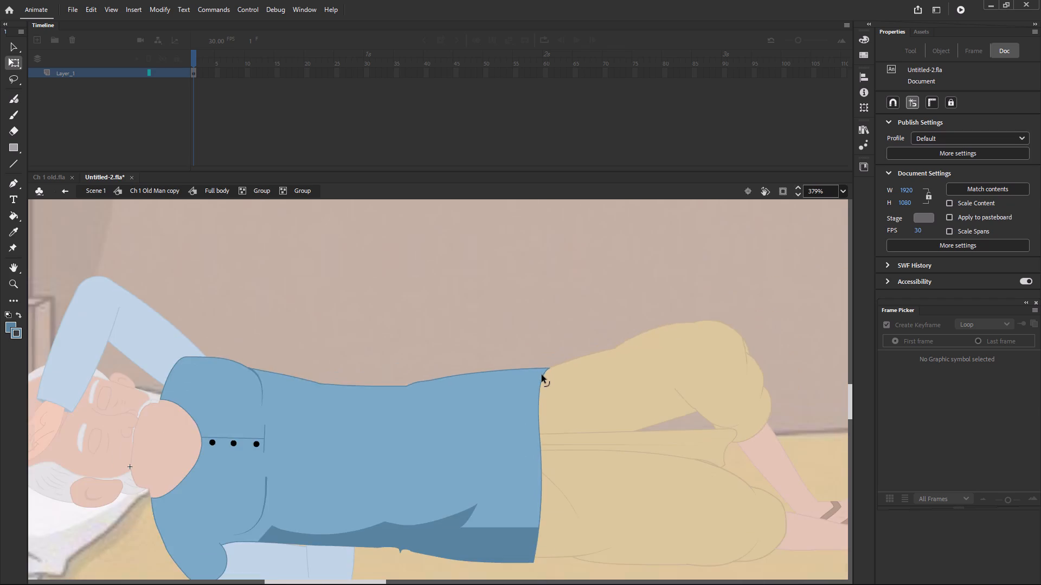
pyautogui.keyDown('ctrl'); pyautogui.scroll(-1, 542, 376); pyautogui.keyUp('ctrl')
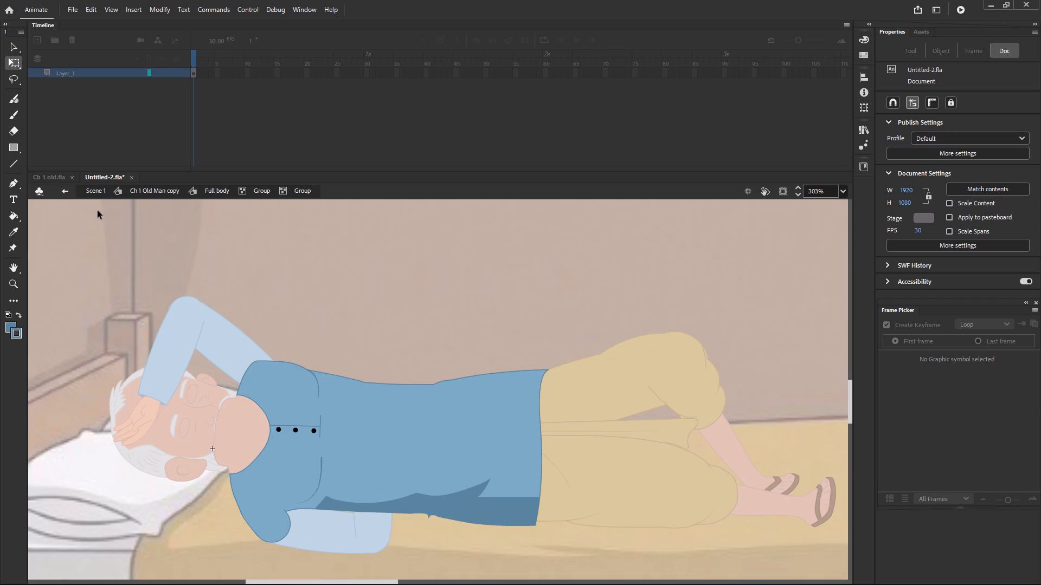
pyautogui.click(160, 193)
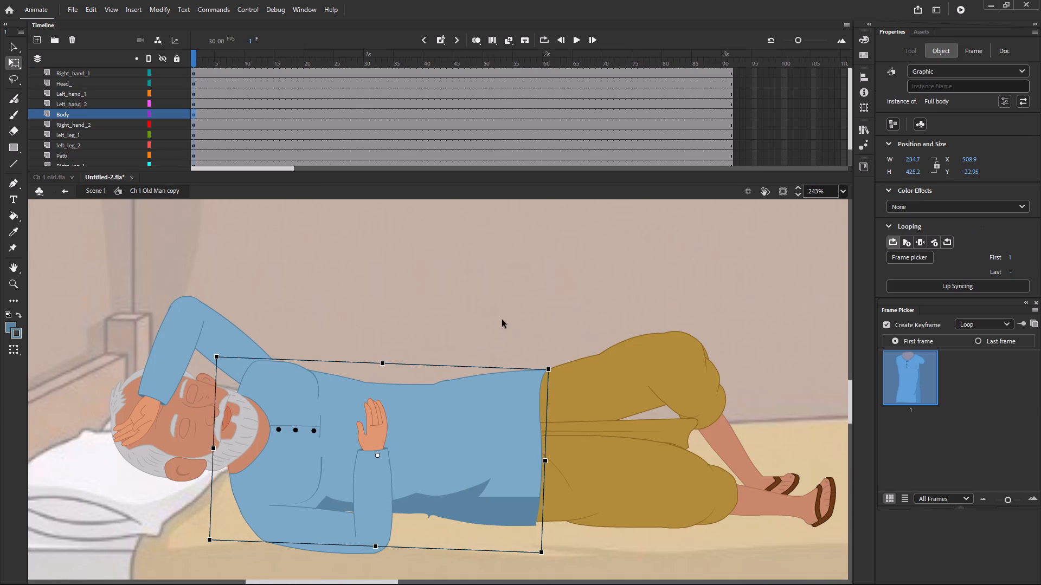
pyautogui.click(502, 318)
# Reopen the shirt's nested group, pull the hem's upper corner slightly back along the thigh outline, and return to Ch 1 Old Man copy.
pyautogui.keyDown('ctrl'); pyautogui.scroll(-4, 595, 402); pyautogui.keyUp('ctrl')
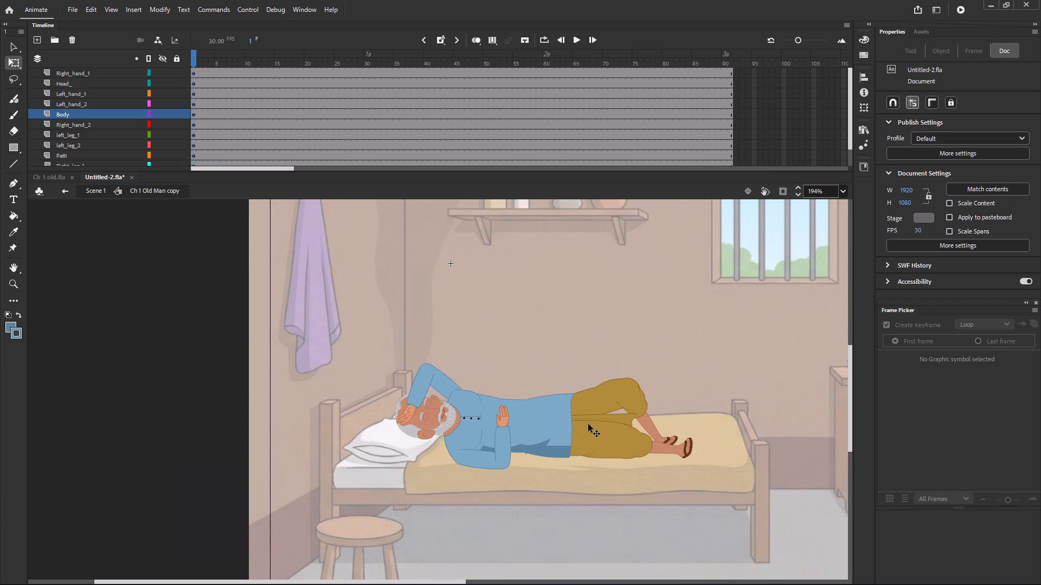
pyautogui.keyDown('ctrl'); pyautogui.scroll(4, 588, 424); pyautogui.keyUp('ctrl')
pyautogui.keyDown('ctrl'); pyautogui.scroll(5, 566, 374); pyautogui.keyUp('ctrl')
pyautogui.doubleClick(498, 356)
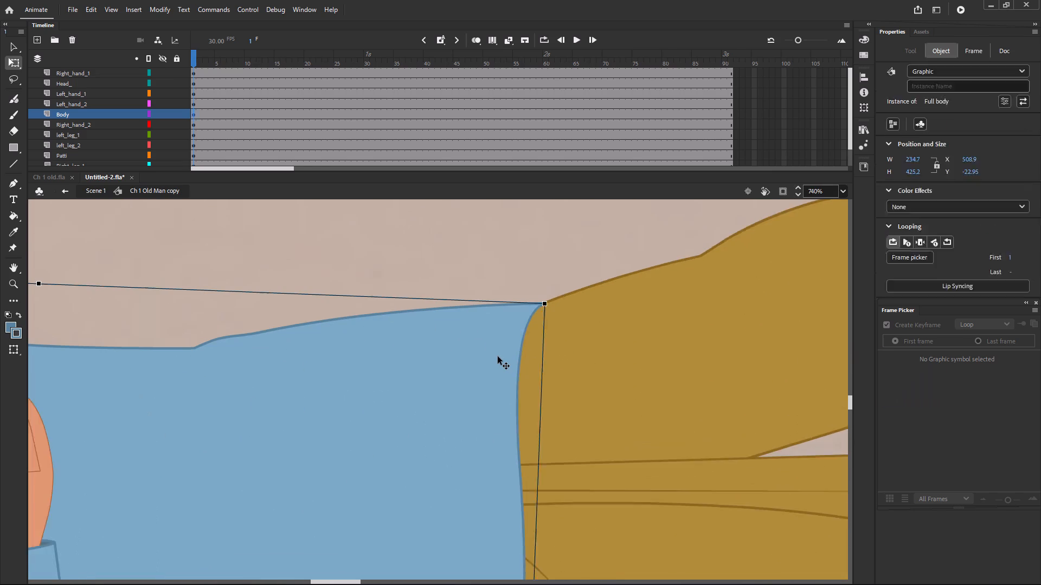
pyautogui.click(541, 262)
pyautogui.keyDown('ctrl'); pyautogui.scroll(5, 541, 310); pyautogui.keyUp('ctrl')
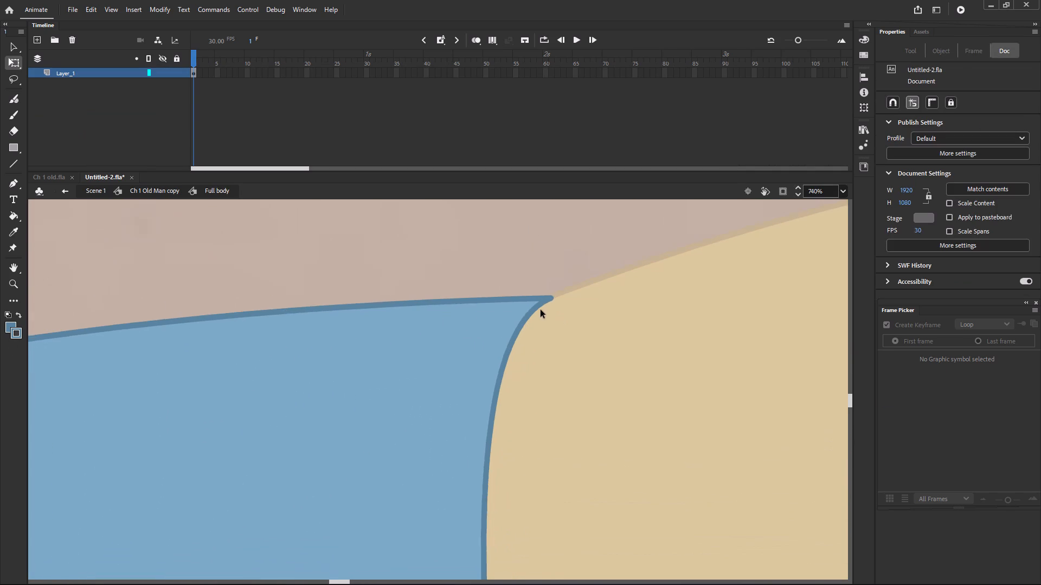
pyautogui.keyDown('ctrl'); pyautogui.scroll(1, 541, 310); pyautogui.keyUp('ctrl')
pyautogui.doubleClick(523, 324)
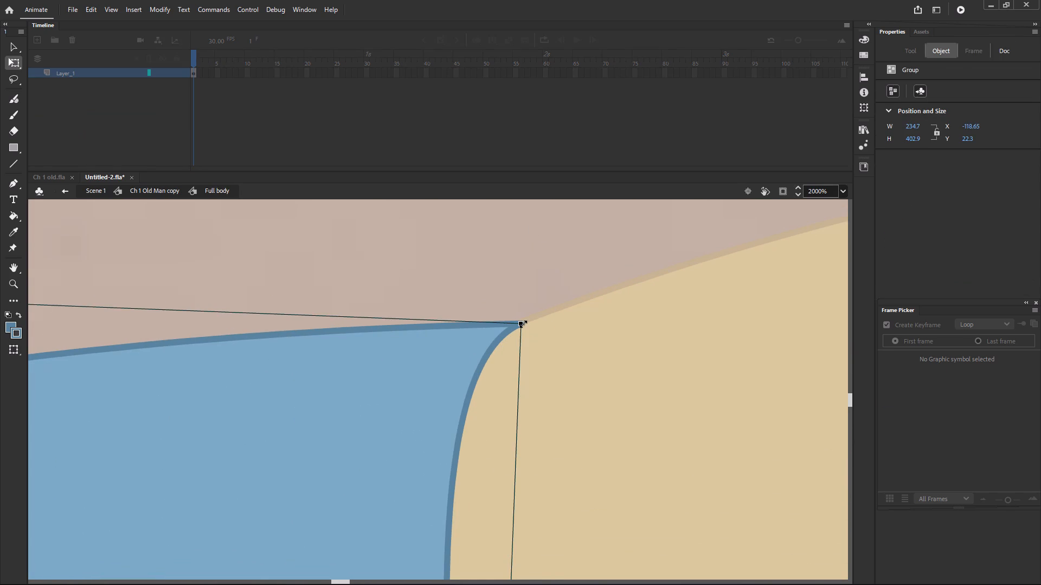
pyautogui.doubleClick(518, 295)
pyautogui.doubleClick(503, 334)
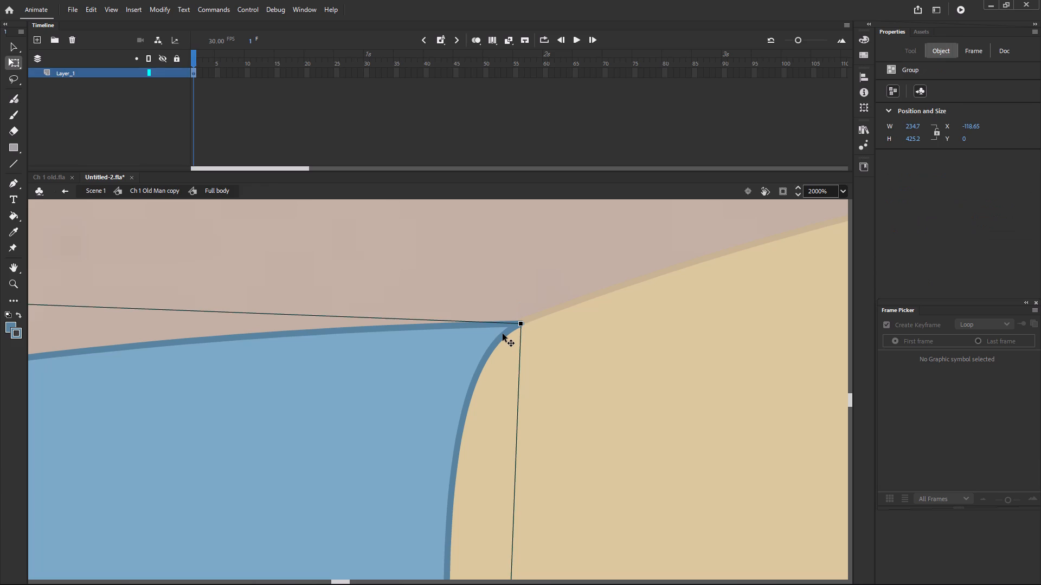
pyautogui.doubleClick(520, 324)
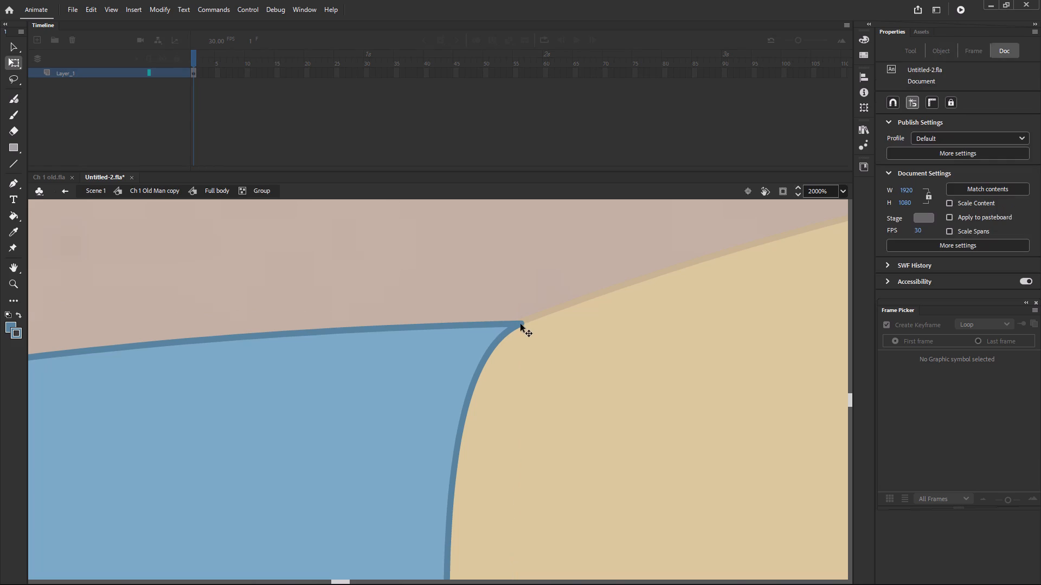
pyautogui.moveTo(520, 324); pyautogui.dragTo(506, 326)
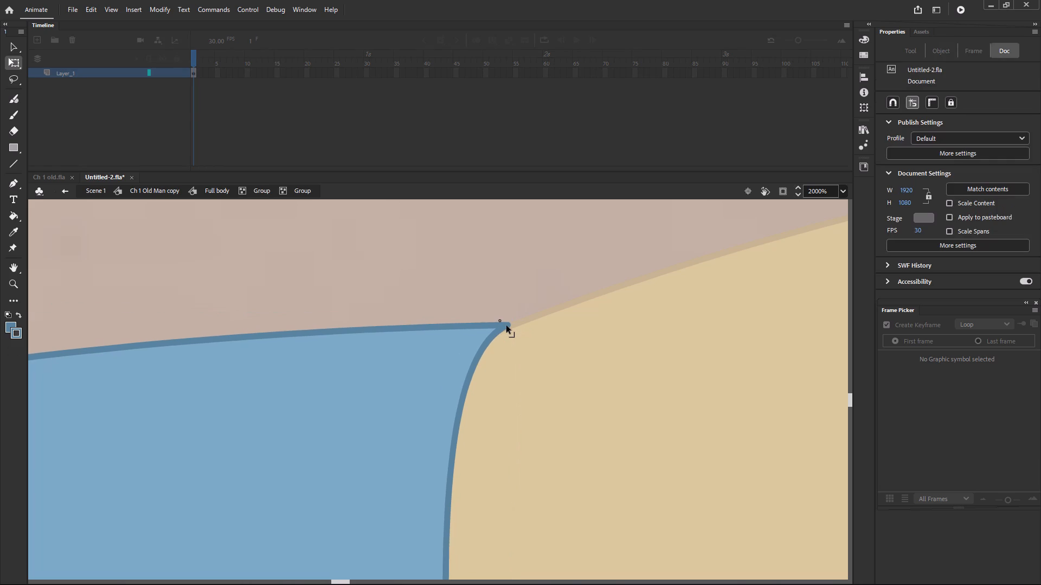
pyautogui.moveTo(506, 326); pyautogui.dragTo(503, 327)
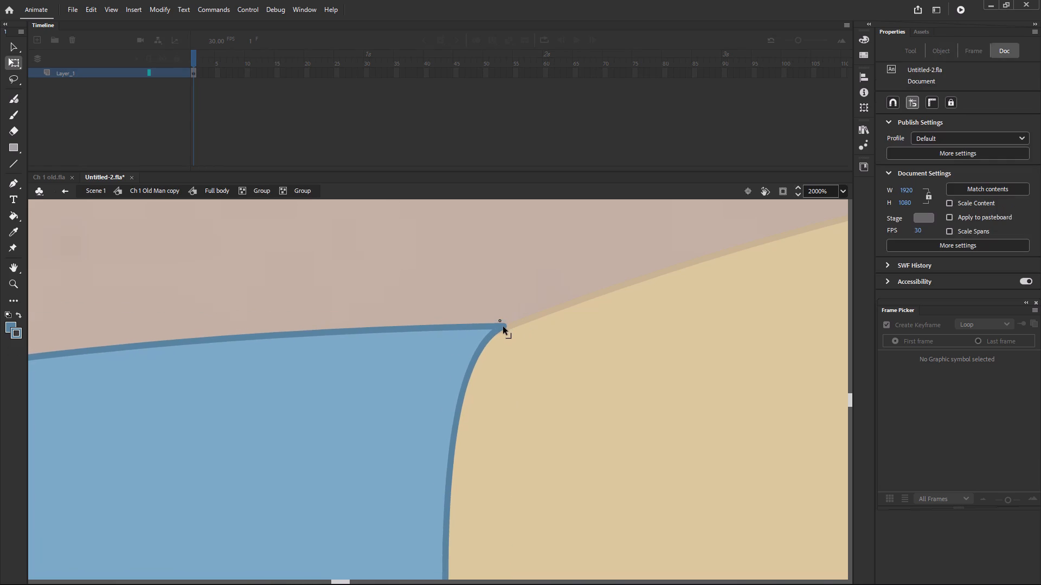
pyautogui.moveTo(503, 327); pyautogui.dragTo(503, 328)
pyautogui.keyDown('ctrl'); pyautogui.scroll(-13, 574, 324); pyautogui.keyUp('ctrl')
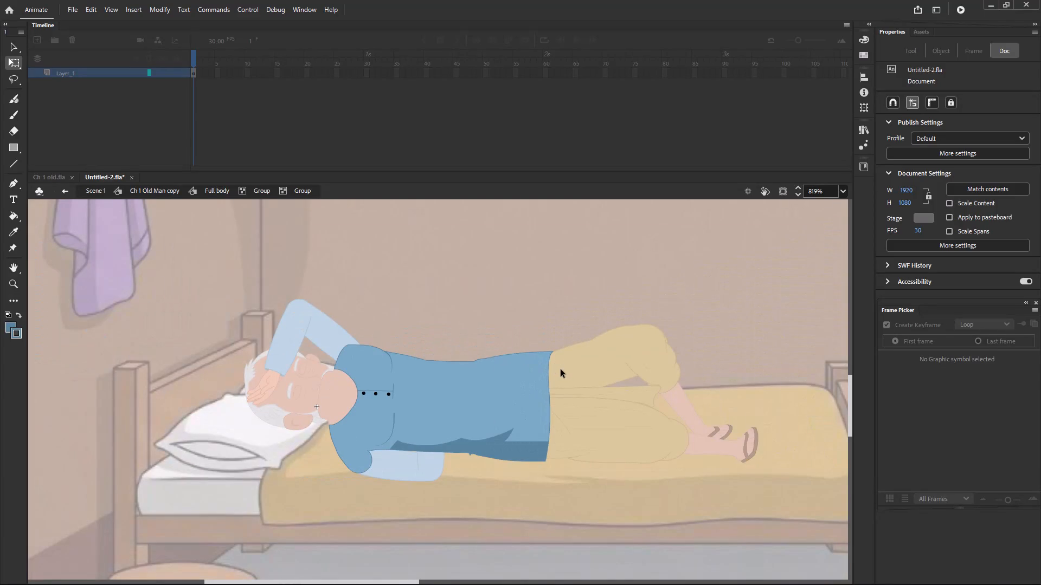
pyautogui.click(157, 189)
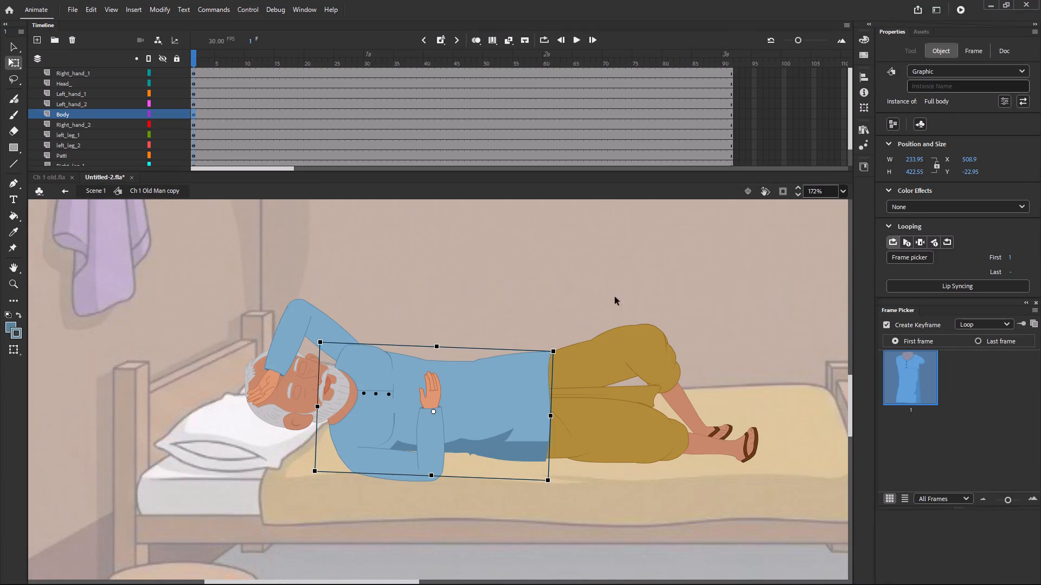
pyautogui.click(626, 294)
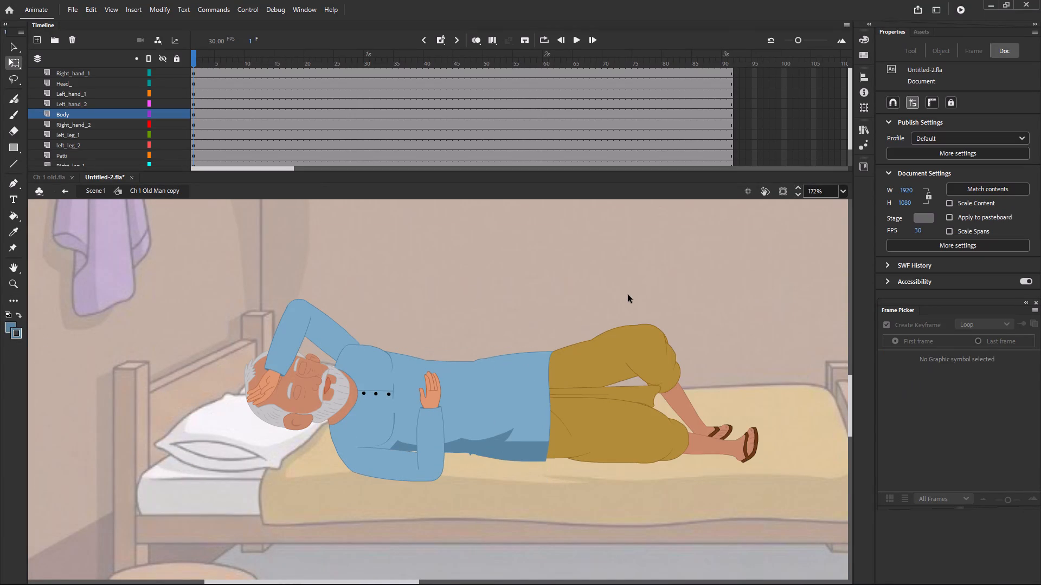
# Rotate the Patti cloth strip upward from the waist so it follows the raised right thigh and fills the gap below it.
pyautogui.keyDown('ctrl'); pyautogui.scroll(3, 612, 388); pyautogui.keyUp('ctrl')
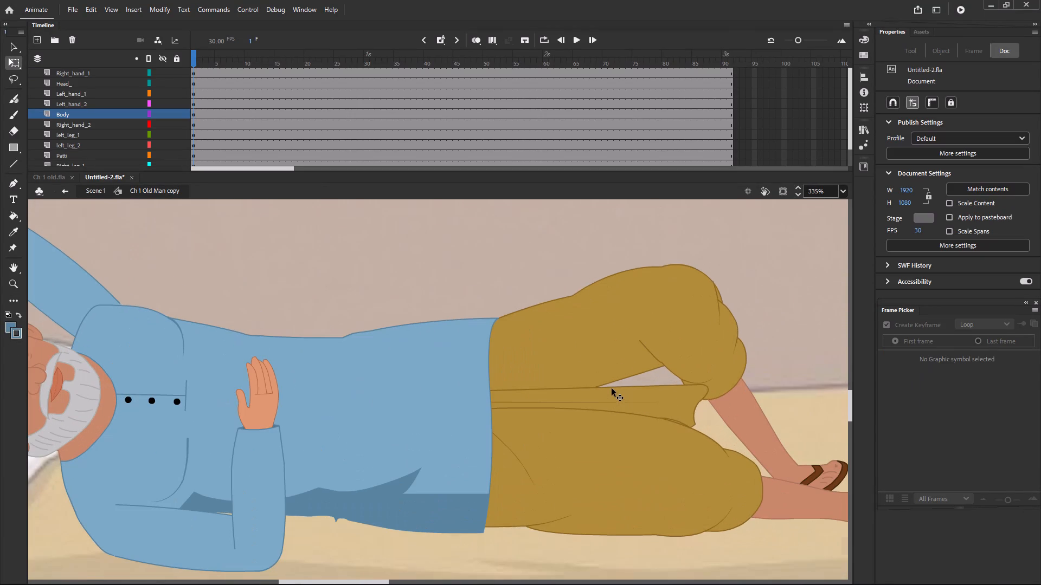
pyautogui.click(656, 392)
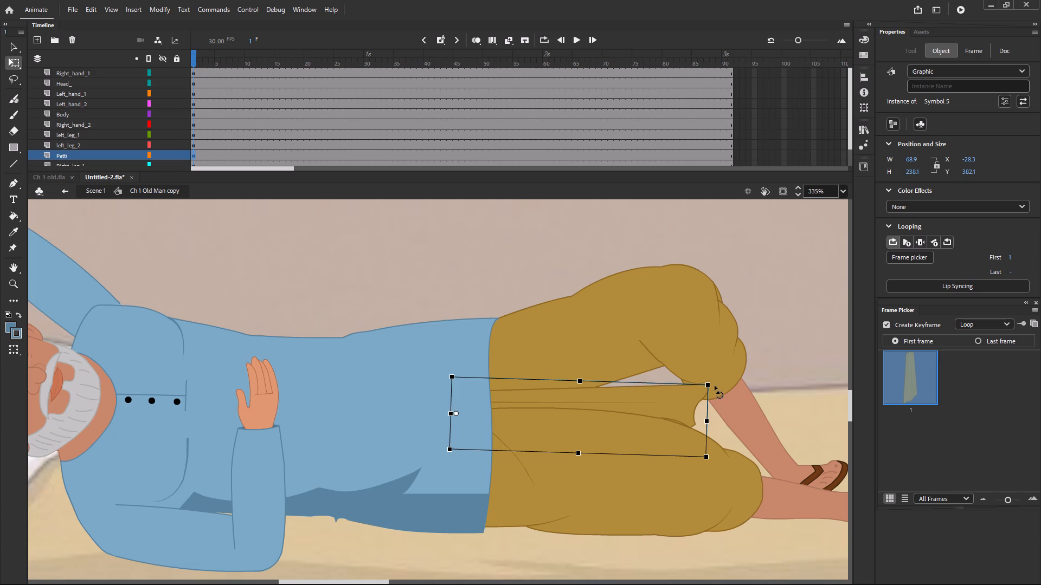
pyautogui.moveTo(715, 386); pyautogui.dragTo(714, 355)
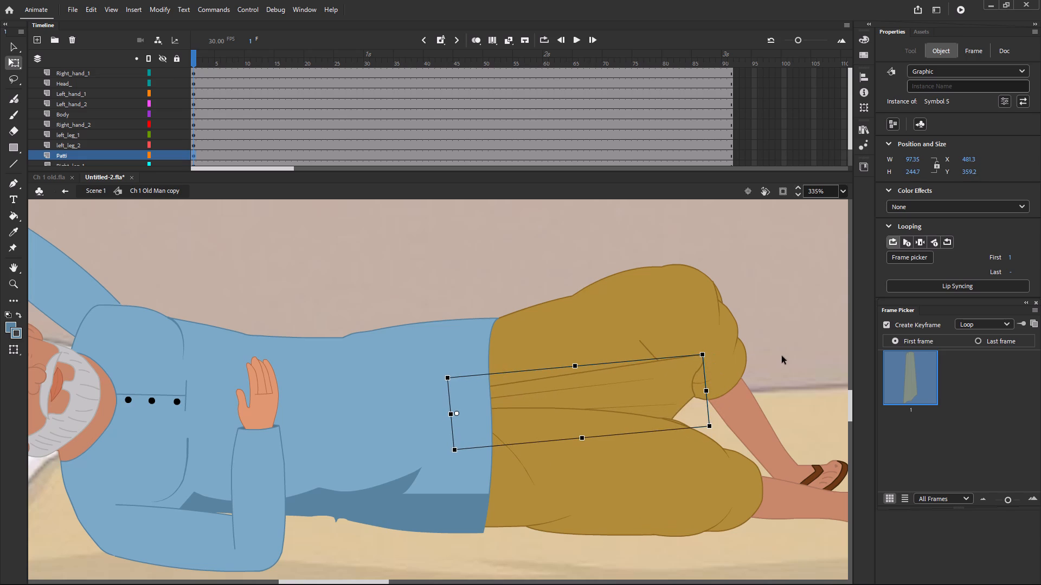
pyautogui.click(782, 356)
pyautogui.keyDown('ctrl'); pyautogui.scroll(-5, 745, 364); pyautogui.keyUp('ctrl')
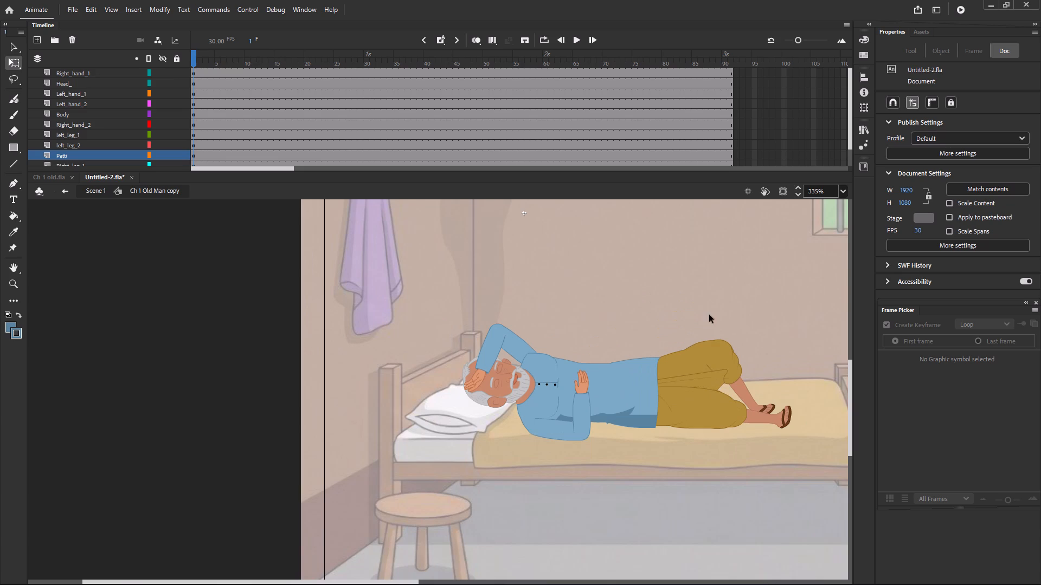
# Review the hand layers and examine the old man's lying pose against the whole bedroom.
pyautogui.scroll(3, 70, 83)
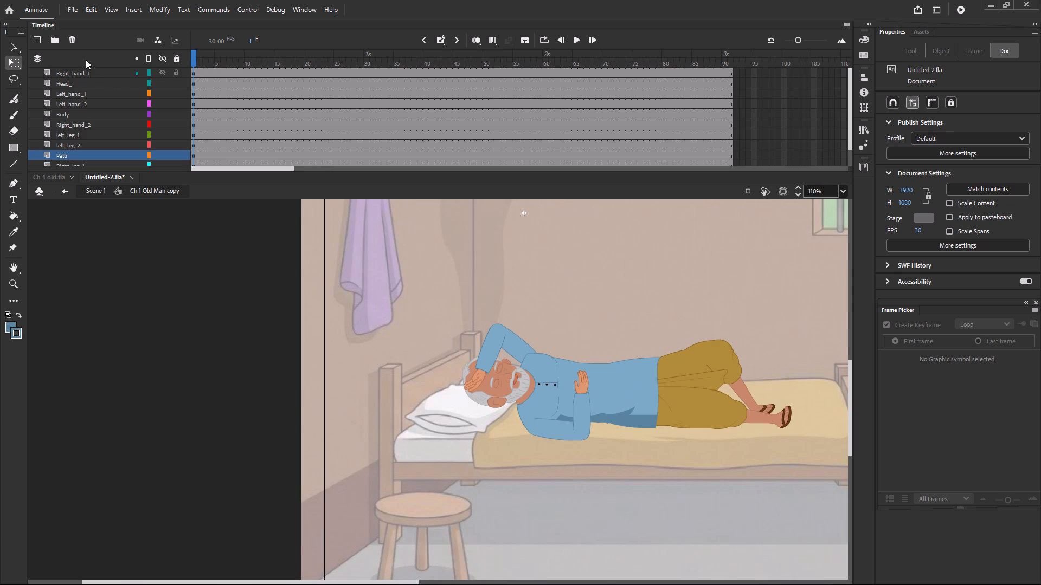
pyautogui.click(86, 70)
pyautogui.scroll(12, 86, 84)
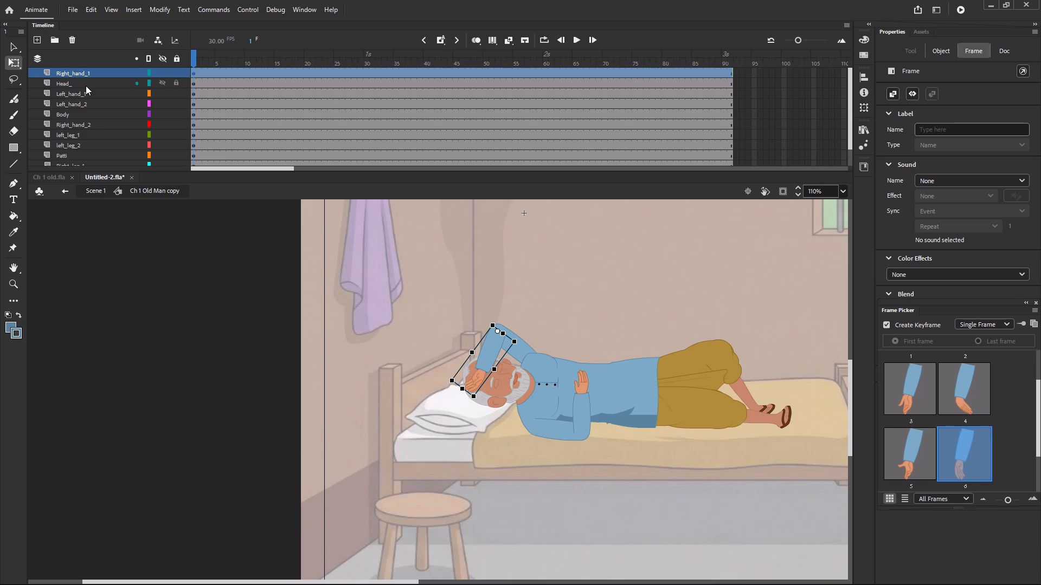
pyautogui.click(105, 95)
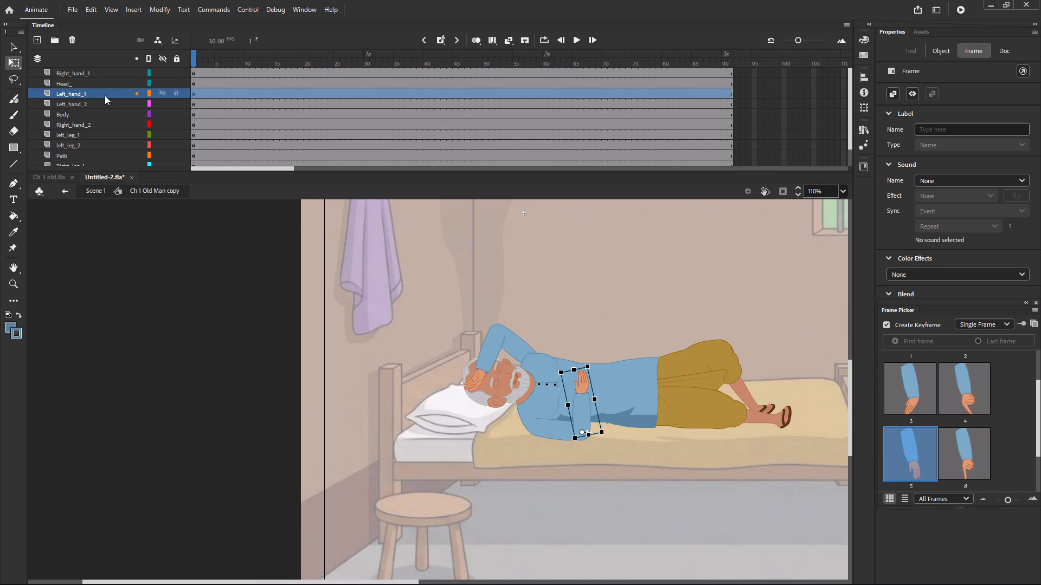
pyautogui.scroll(-3, 630, 278)
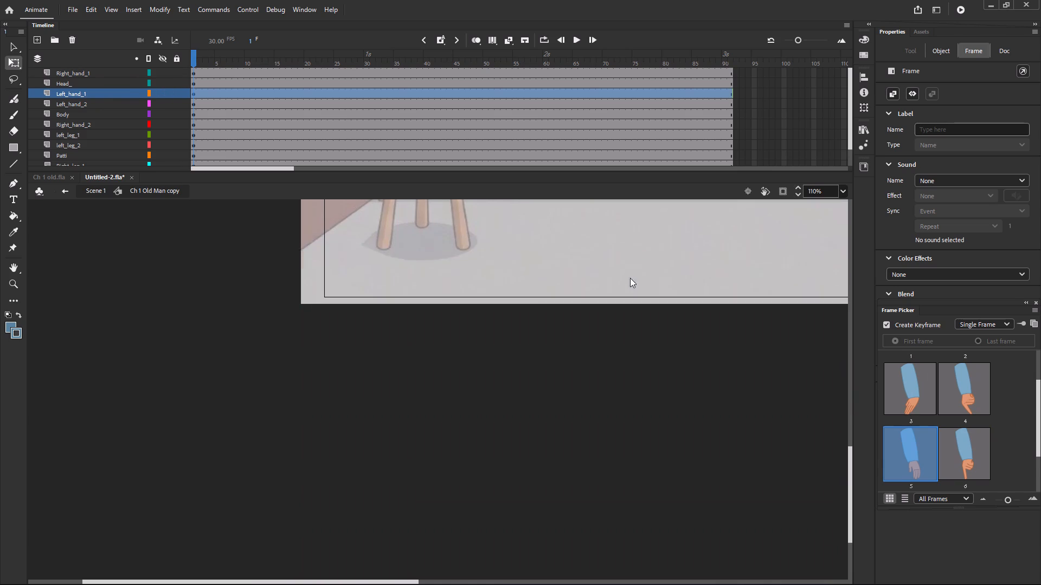
pyautogui.scroll(-2, 630, 278)
pyautogui.scroll(4, 630, 286)
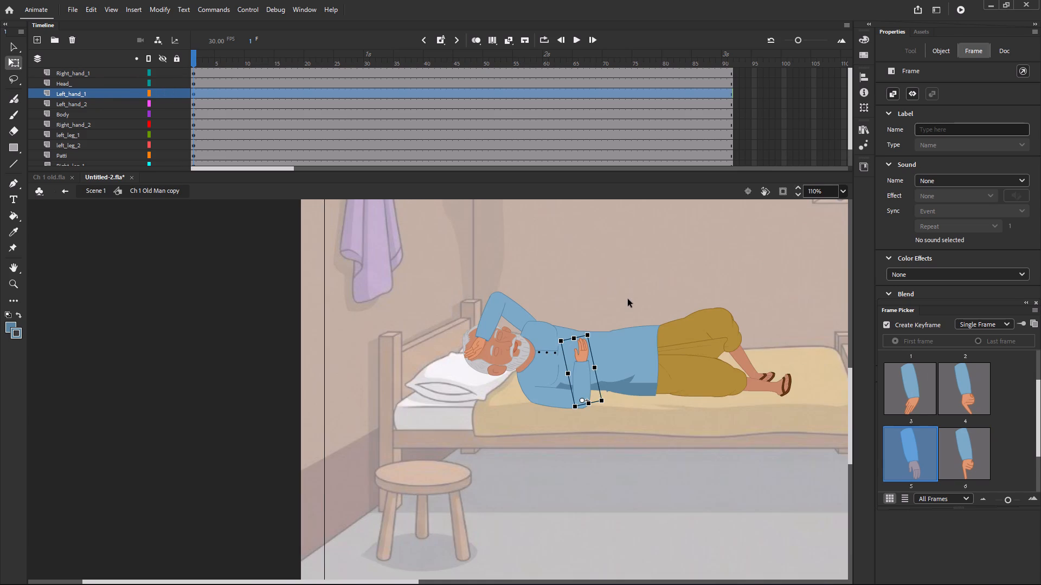
pyautogui.keyDown('ctrl'); pyautogui.scroll(-2, 628, 301); pyautogui.keyUp('ctrl')
pyautogui.scroll(1, 617, 326)
pyautogui.keyDown('ctrl'); pyautogui.scroll(-1, 616, 328); pyautogui.keyUp('ctrl')
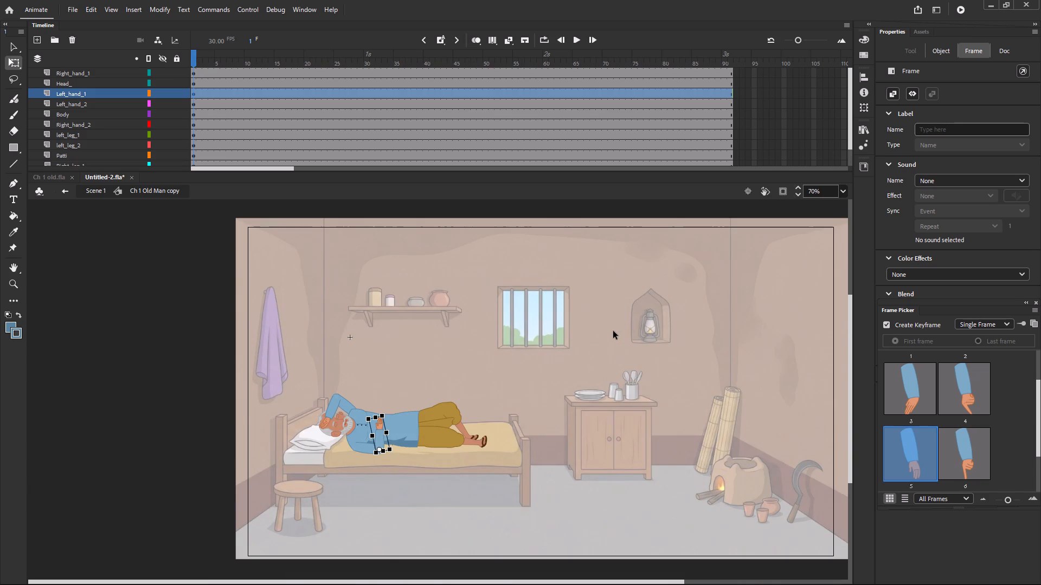
pyautogui.press('space')
pyautogui.press('space')
pyautogui.press('space')
pyautogui.press('space')
pyautogui.press('space')
pyautogui.press('space')
pyautogui.press('space')
pyautogui.press('space')
pyautogui.press('space')
pyautogui.press('space')
pyautogui.press('space')
pyautogui.press('space')
pyautogui.press('space')
pyautogui.press('space')
pyautogui.press('space')
pyautogui.press('space')
pyautogui.press('space')
pyautogui.press('space')
pyautogui.moveTo(615, 337); pyautogui.dragTo(563, 341)
pyautogui.click(573, 337)
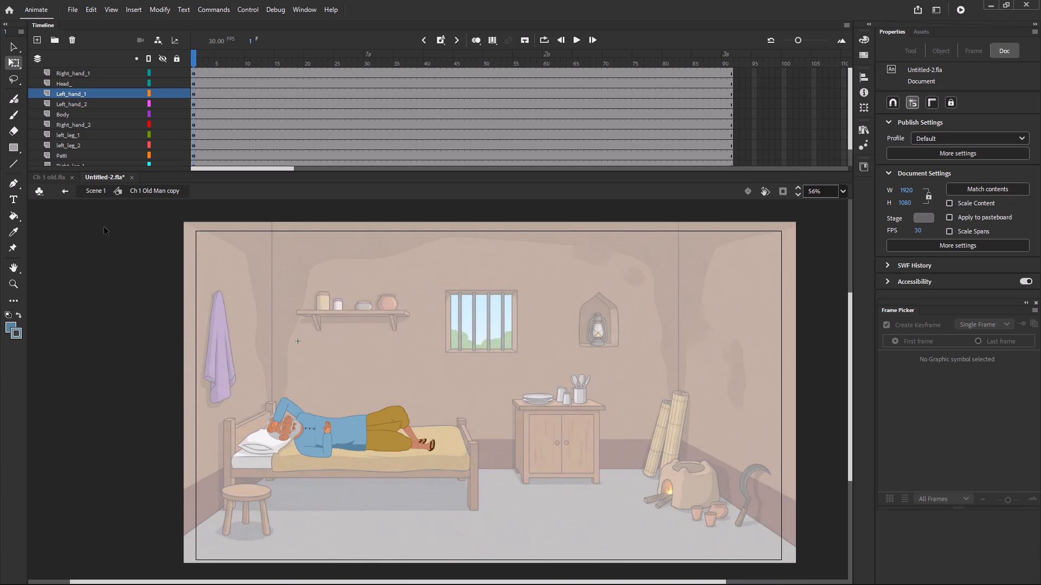
# Add a new layer above Right_hand_1 in the Ch 1 Old Man copy symbol and select its first frame.
pyautogui.click(101, 70)
pyautogui.scroll(3, 97, 72)
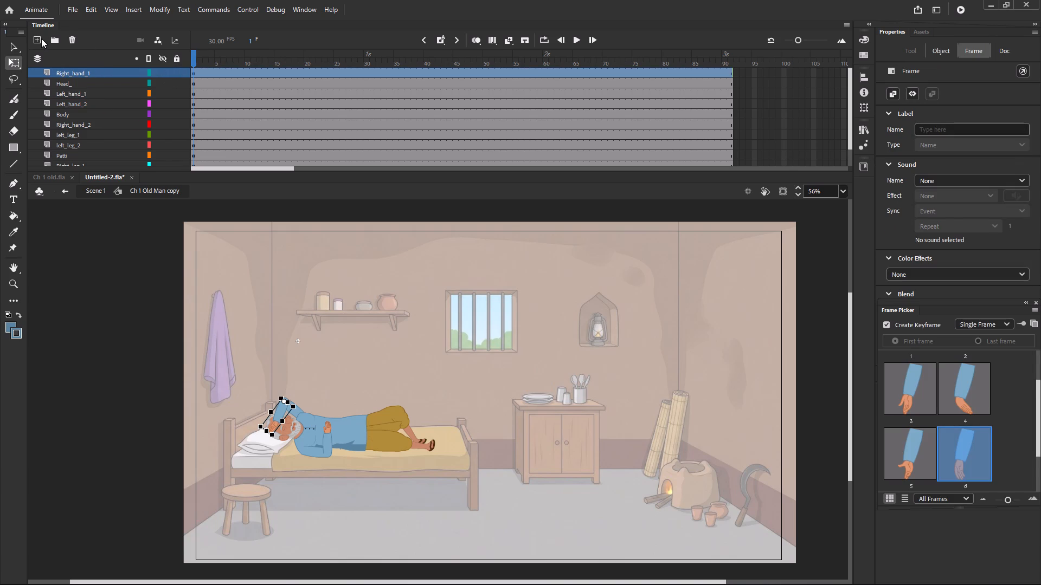
pyautogui.click(41, 38)
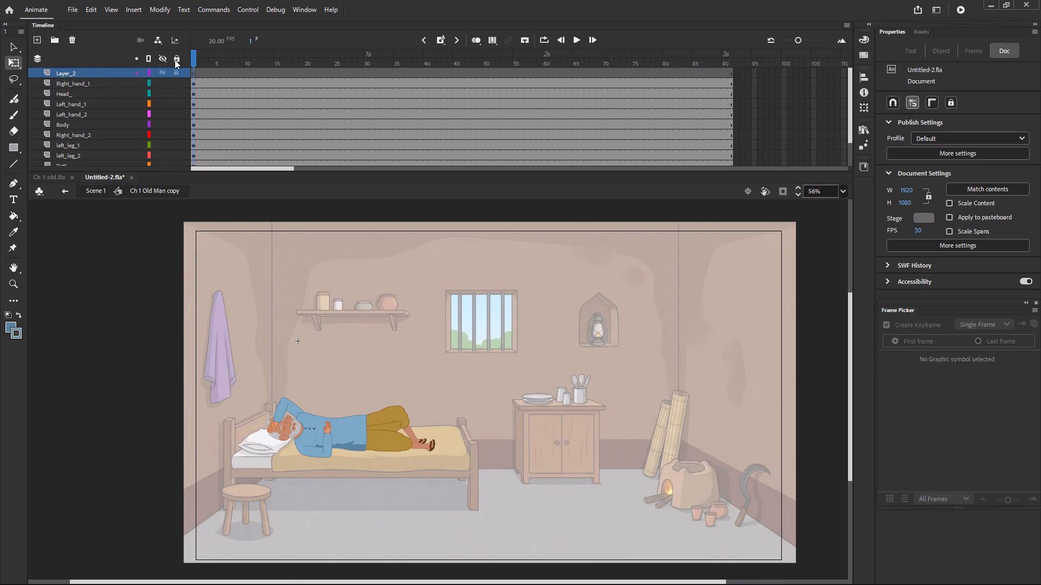
pyautogui.click(195, 74)
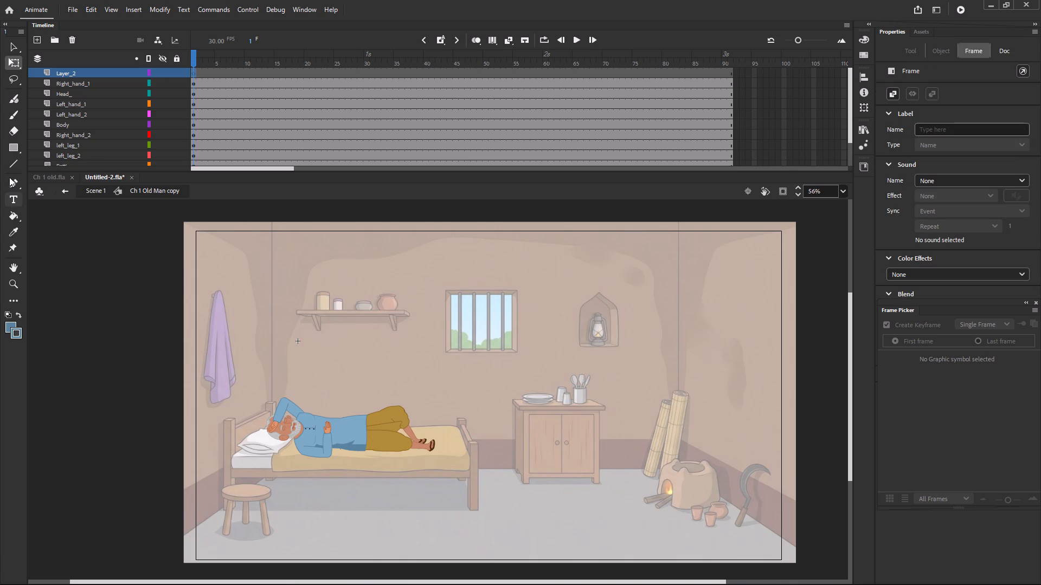
# With the Pen tool, start a blanket outline above the chest, running down across the torso and zigzagging along the mattress below the bent elbow.
pyautogui.click(11, 181)
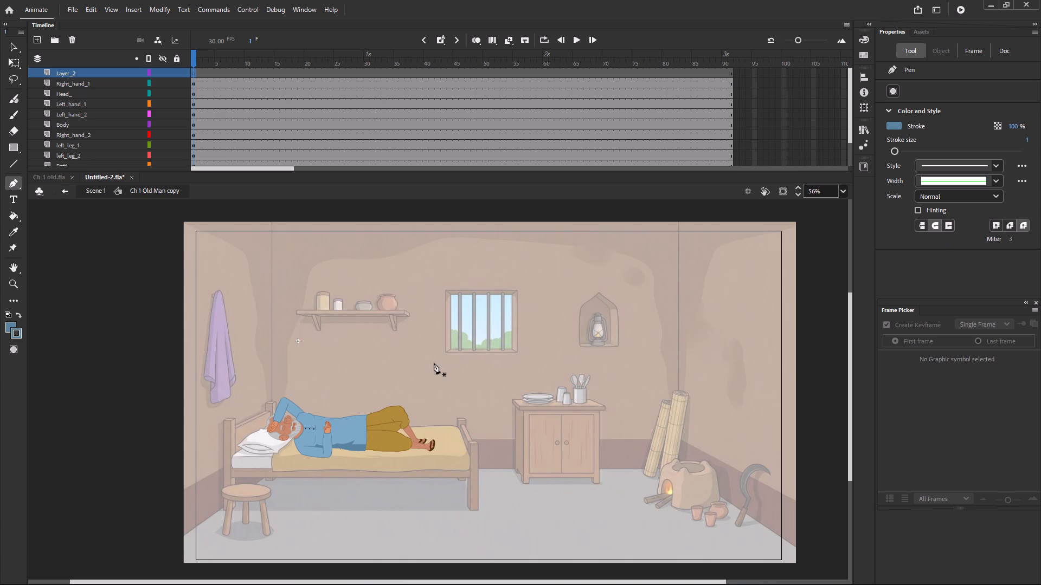
pyautogui.keyDown('ctrl'); pyautogui.scroll(1, 277, 474); pyautogui.keyUp('ctrl')
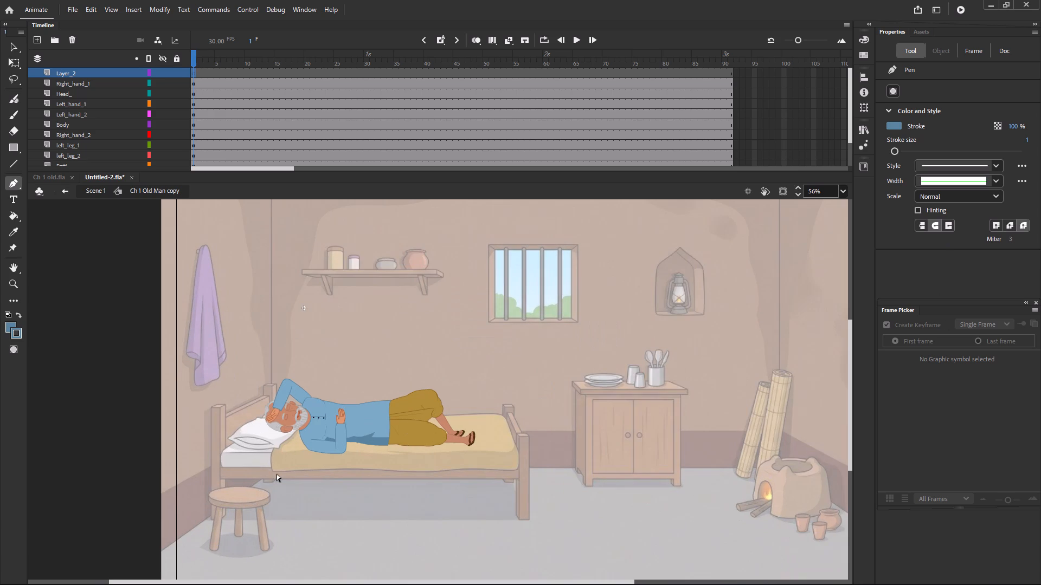
pyautogui.keyDown('ctrl'); pyautogui.scroll(4, 323, 449); pyautogui.keyUp('ctrl')
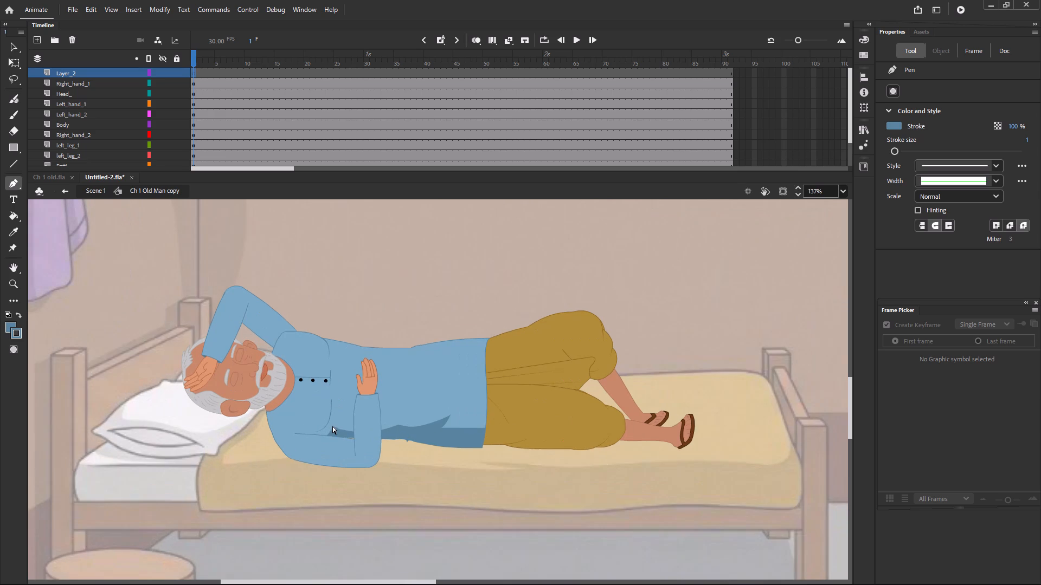
pyautogui.keyDown('ctrl'); pyautogui.scroll(3, 351, 347); pyautogui.keyUp('ctrl')
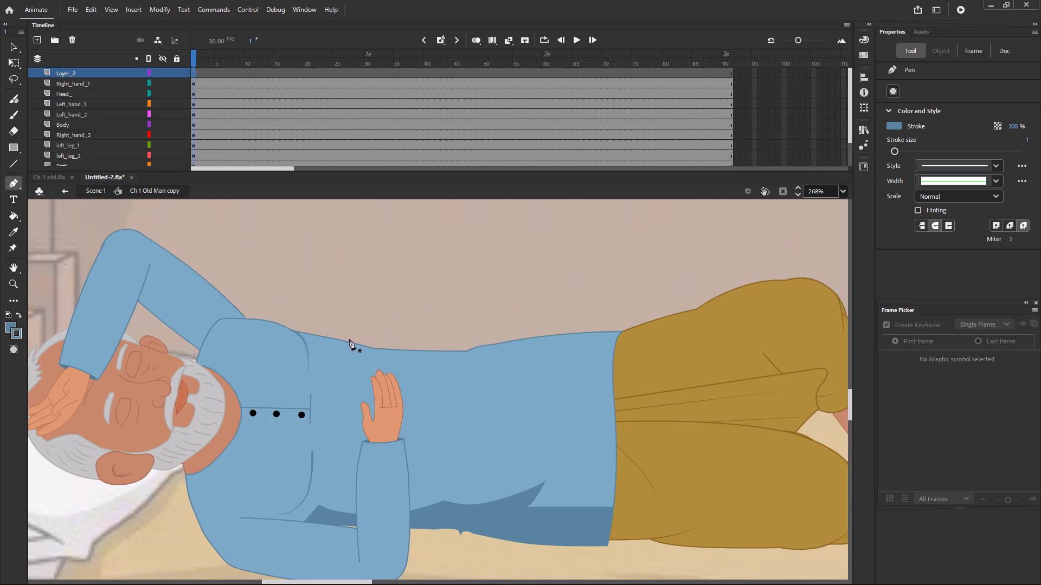
pyautogui.click(351, 331)
pyautogui.scroll(-1, 347, 418)
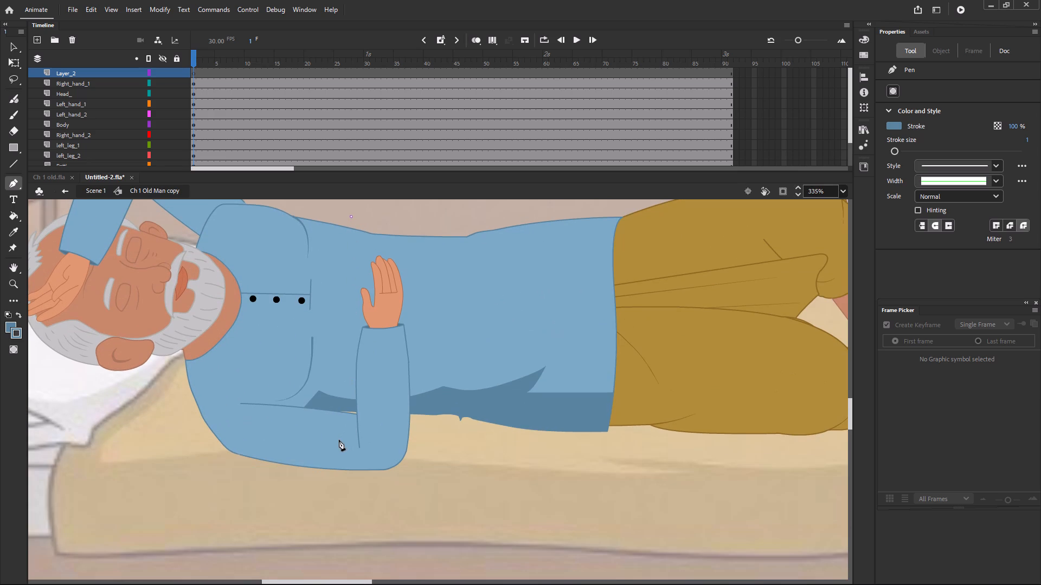
pyautogui.click(320, 440)
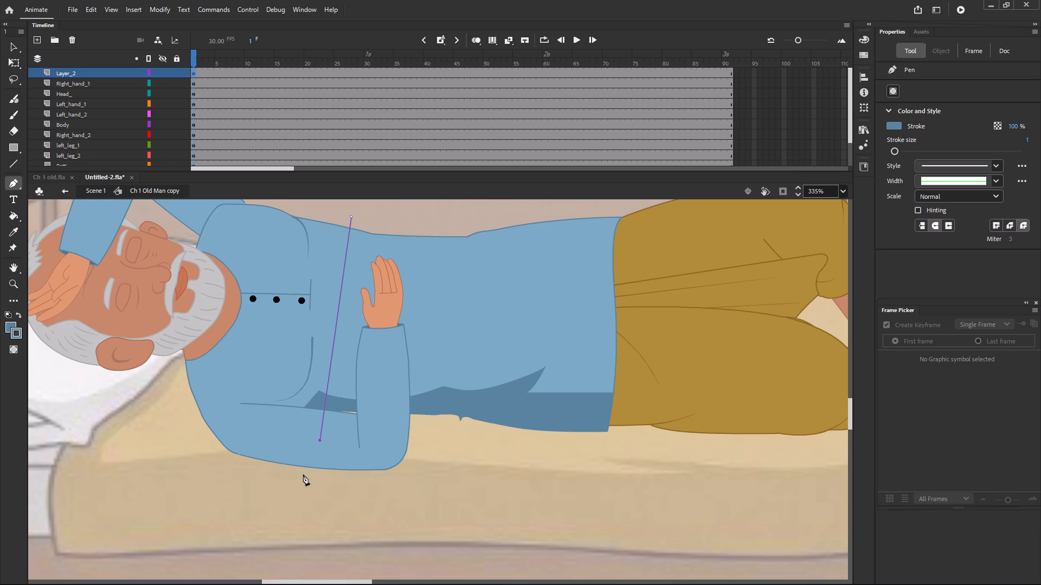
pyautogui.click(303, 474)
pyautogui.click(292, 495)
pyautogui.click(338, 501)
pyautogui.click(423, 474)
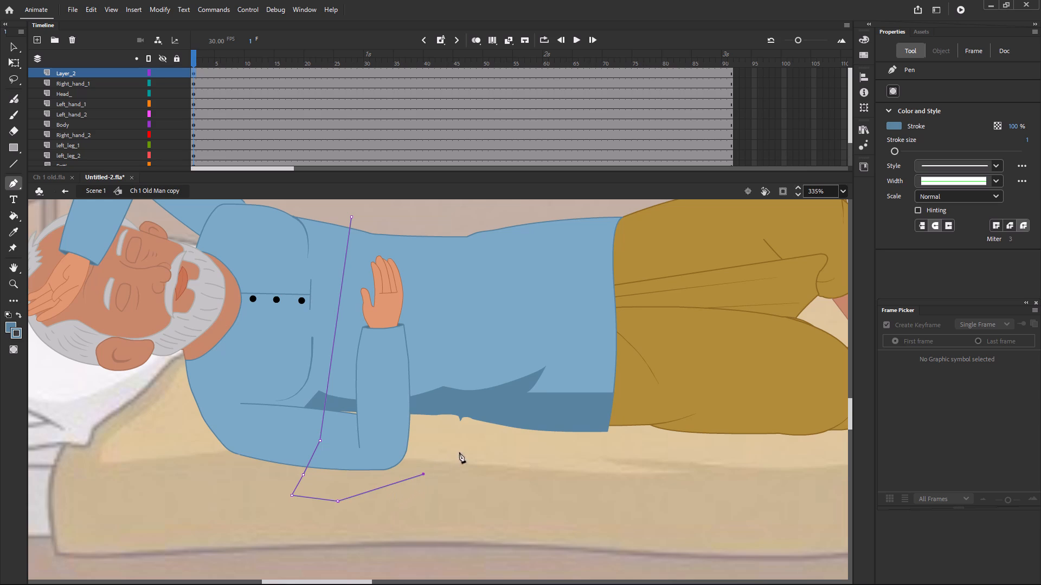
pyautogui.click(476, 512)
# Extend the blanket outline in a zigzag along the mattress front, around beyond the feet, and up to the mattress's back edge.
pyautogui.keyDown('ctrl'); pyautogui.scroll(-2, 529, 515); pyautogui.keyUp('ctrl')
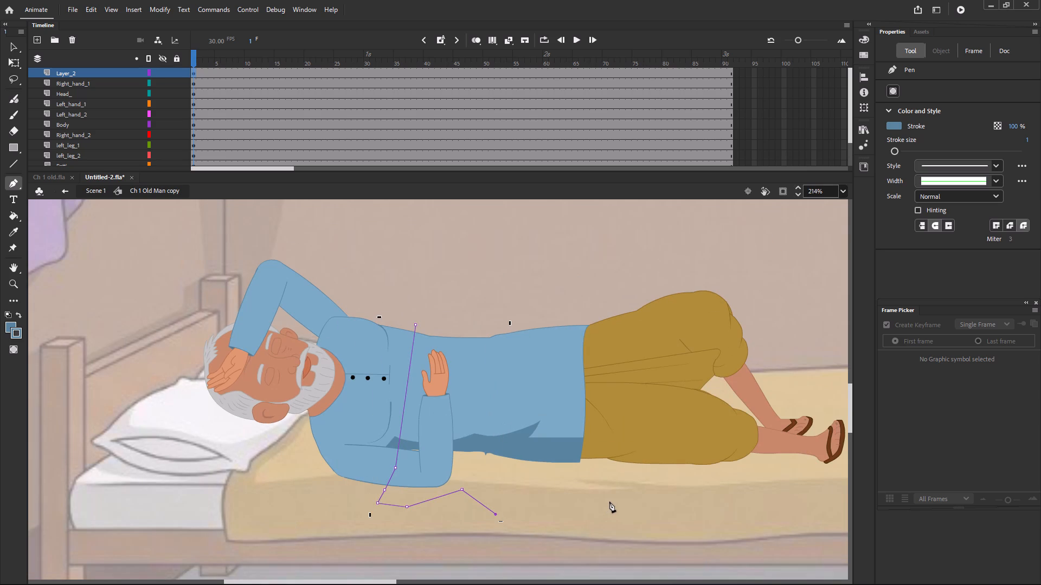
pyautogui.click(606, 489)
pyautogui.scroll(-3, 628, 491)
pyautogui.scroll(2, 628, 502)
pyautogui.keyDown('ctrl'); pyautogui.scroll(-2, 628, 502); pyautogui.keyUp('ctrl')
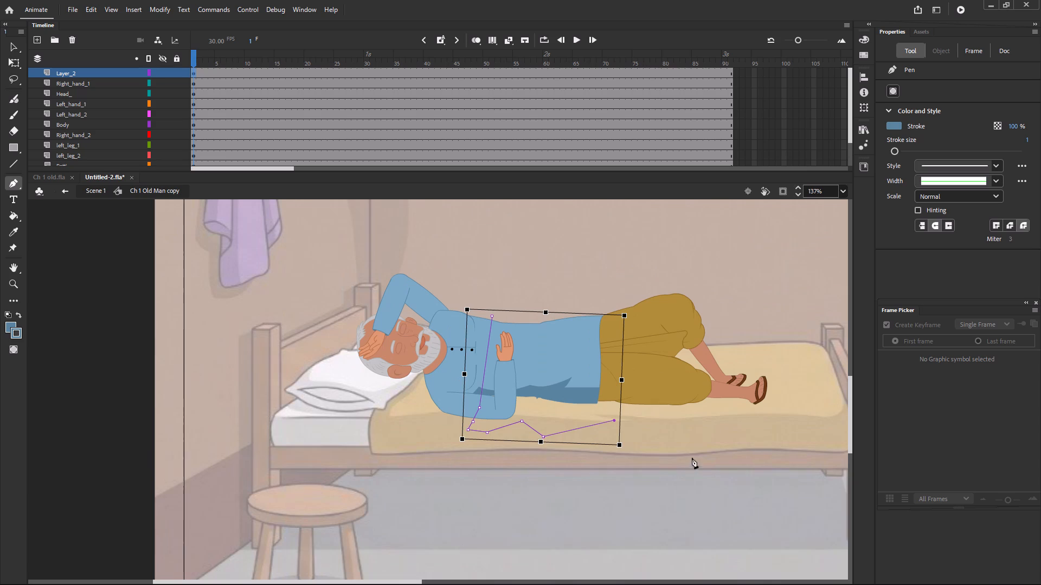
pyautogui.press('space')
pyautogui.press('space')
pyautogui.press('space')
pyautogui.press('space')
pyautogui.press('space')
pyautogui.press('space')
pyautogui.press('space')
pyautogui.press('space')
pyautogui.press('space')
pyautogui.press('space')
pyautogui.press('space')
pyautogui.press('space')
pyautogui.press('space')
pyautogui.press('space')
pyautogui.press('space')
pyautogui.press('space')
pyautogui.press('space')
pyautogui.press('space')
pyautogui.press('space')
pyautogui.press('space')
pyautogui.moveTo(714, 437); pyautogui.dragTo(446, 432)
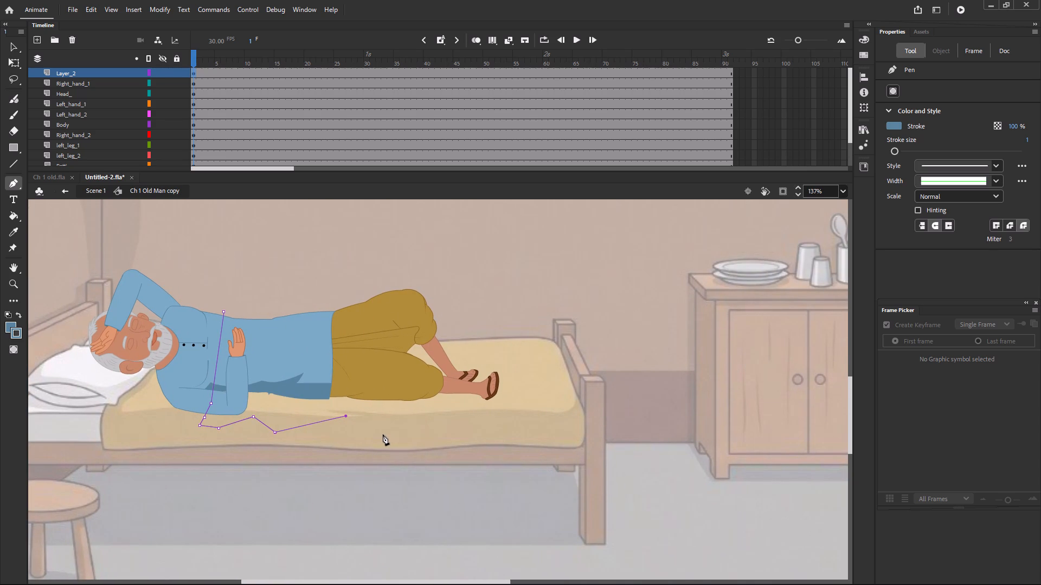
pyautogui.click(383, 434)
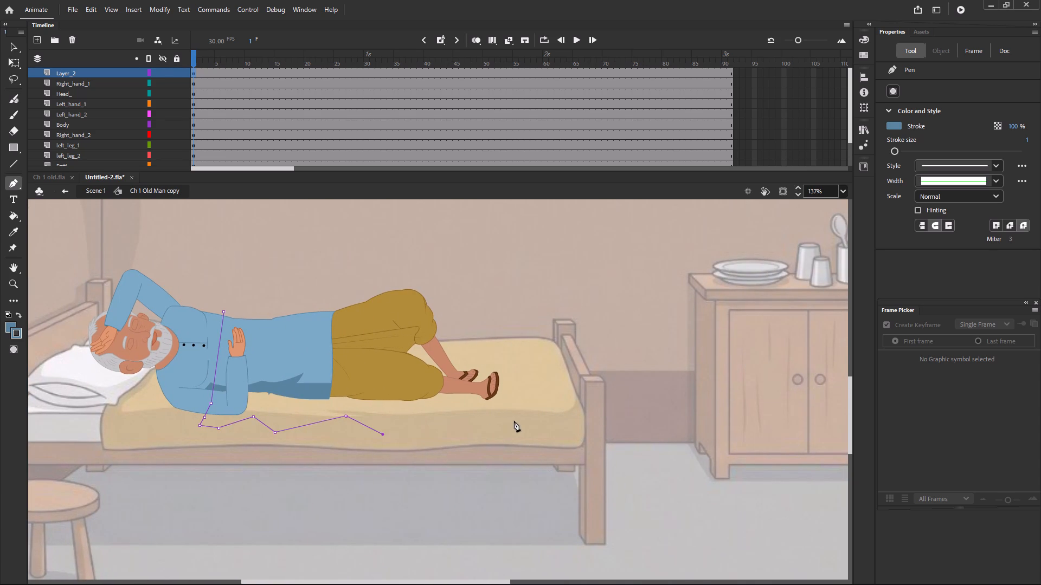
pyautogui.click(514, 421)
pyautogui.click(554, 386)
pyautogui.click(485, 340)
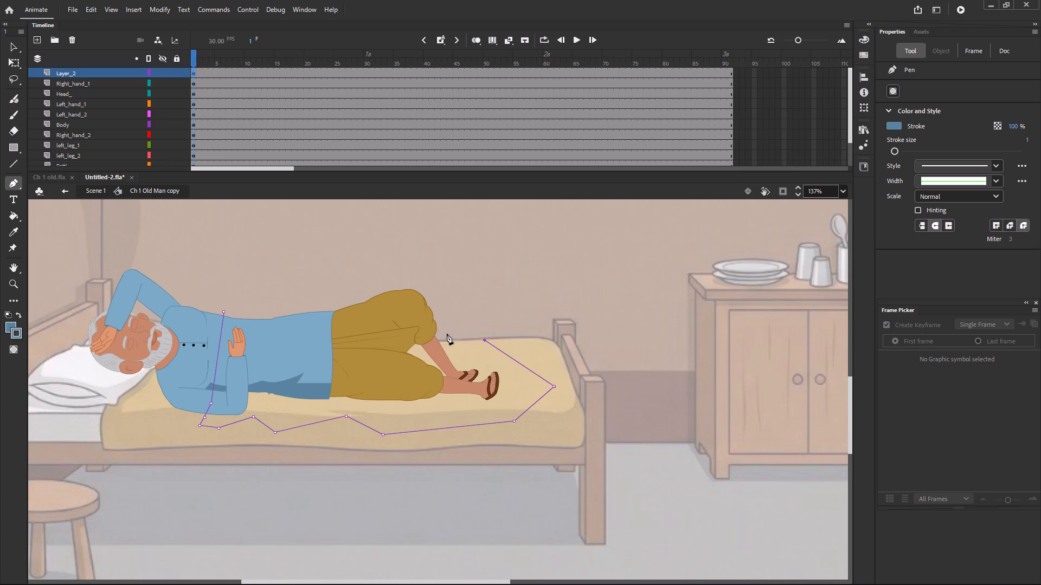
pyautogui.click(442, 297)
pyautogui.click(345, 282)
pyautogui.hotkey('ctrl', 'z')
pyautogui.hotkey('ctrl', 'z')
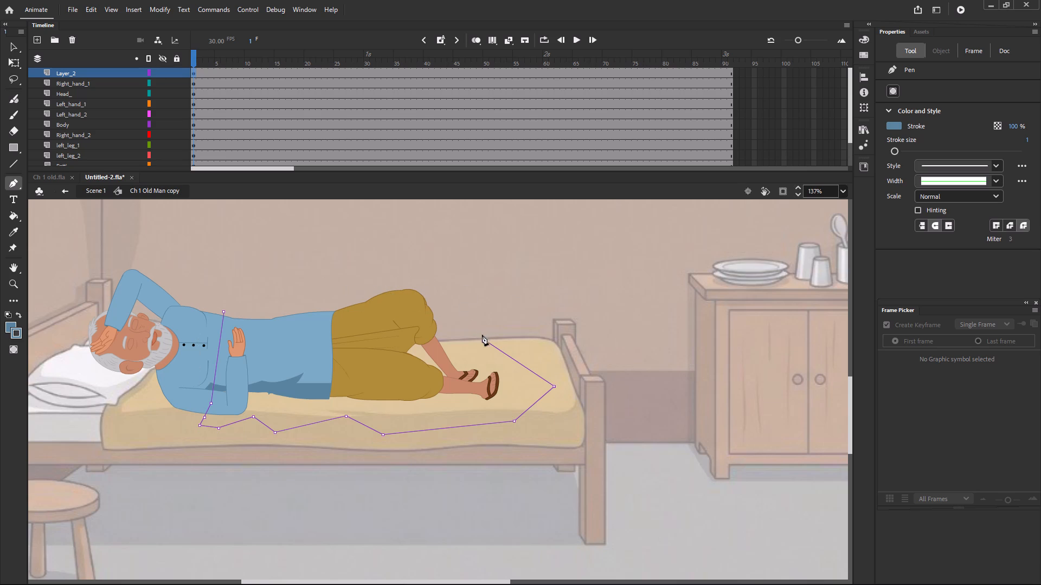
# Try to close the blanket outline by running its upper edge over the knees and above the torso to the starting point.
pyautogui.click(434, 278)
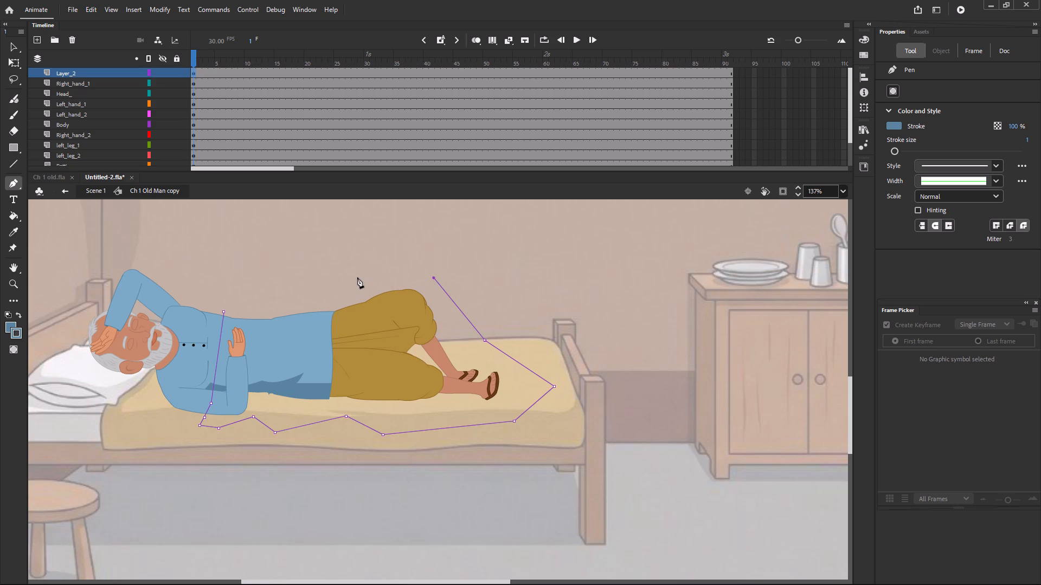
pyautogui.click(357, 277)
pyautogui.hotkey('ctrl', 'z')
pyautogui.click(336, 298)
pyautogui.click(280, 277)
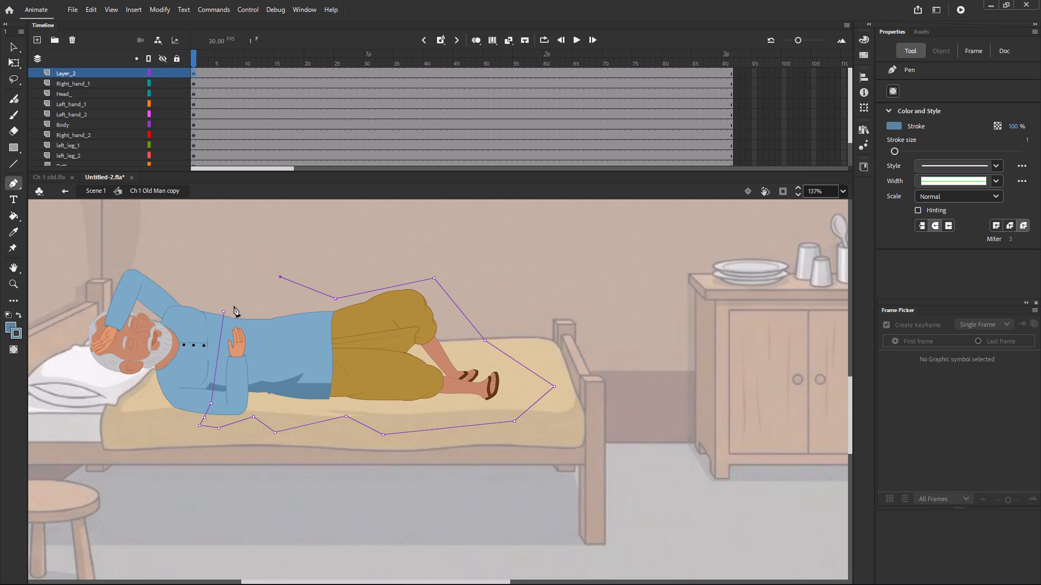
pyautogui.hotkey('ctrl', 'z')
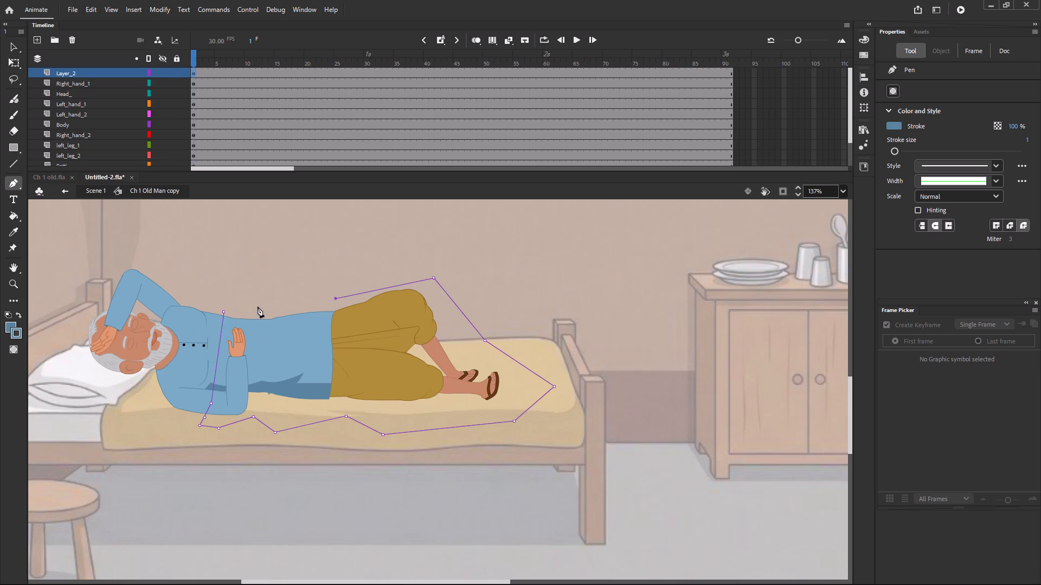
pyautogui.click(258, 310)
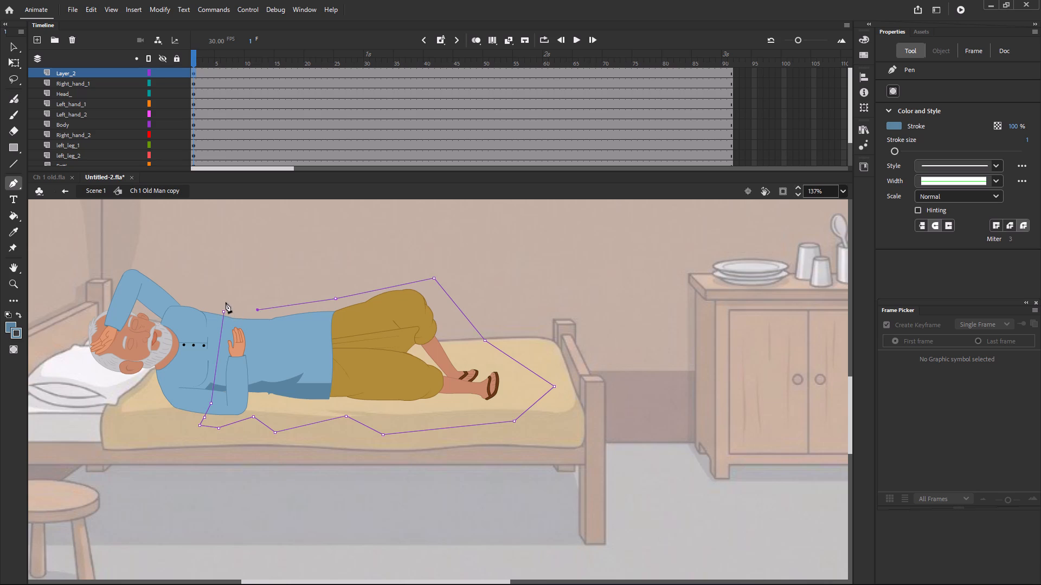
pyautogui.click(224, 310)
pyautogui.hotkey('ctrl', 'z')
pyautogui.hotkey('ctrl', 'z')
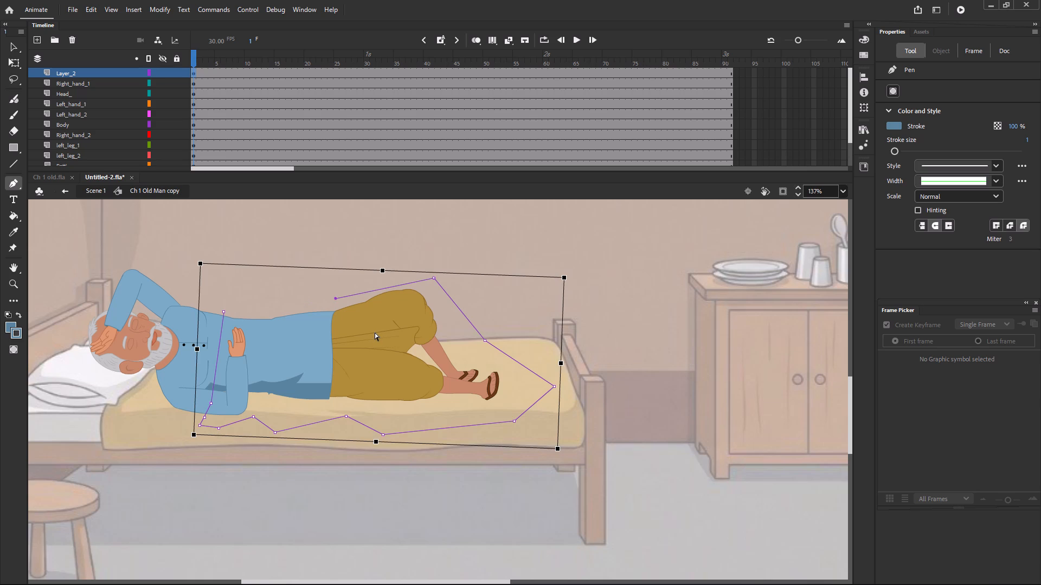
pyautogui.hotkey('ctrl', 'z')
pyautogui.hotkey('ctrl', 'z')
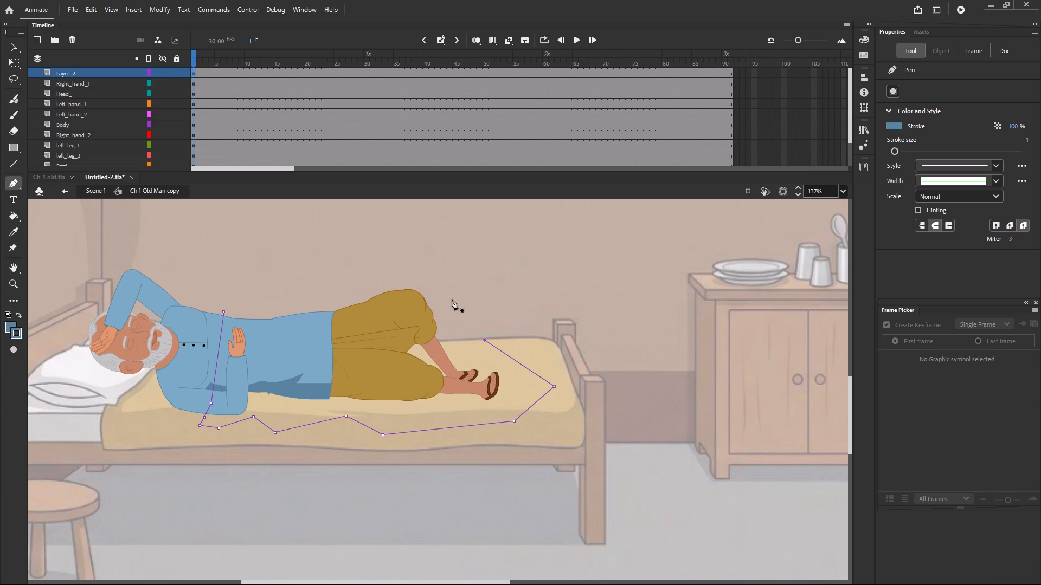
# Complete the blanket outline with a rise behind the feet, a peak over the knees, a dip at the waist and a second peak above the torso.
pyautogui.click(492, 313)
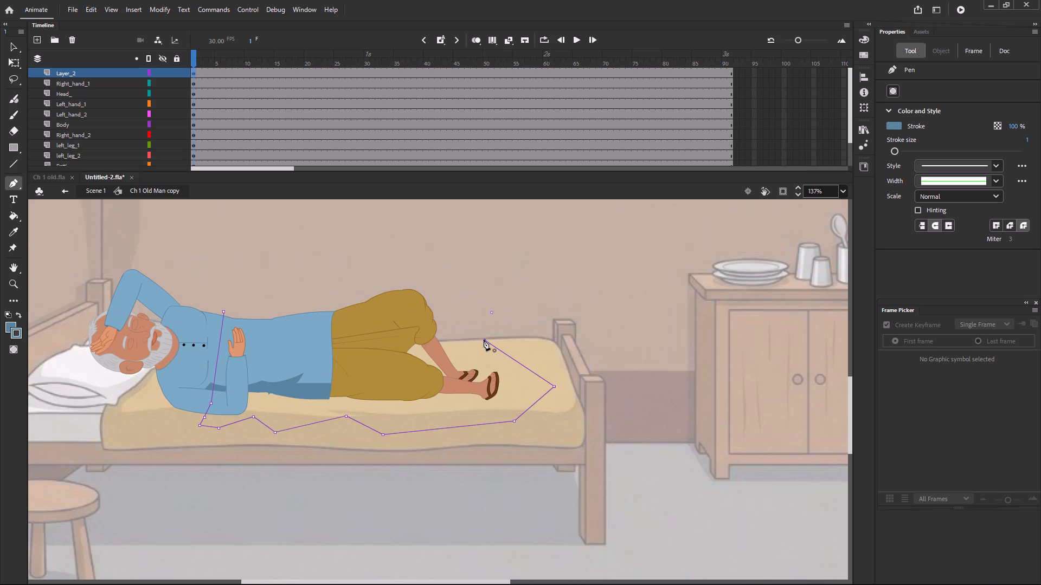
pyautogui.click(484, 340)
pyautogui.click(463, 278)
pyautogui.click(393, 274)
pyautogui.click(342, 301)
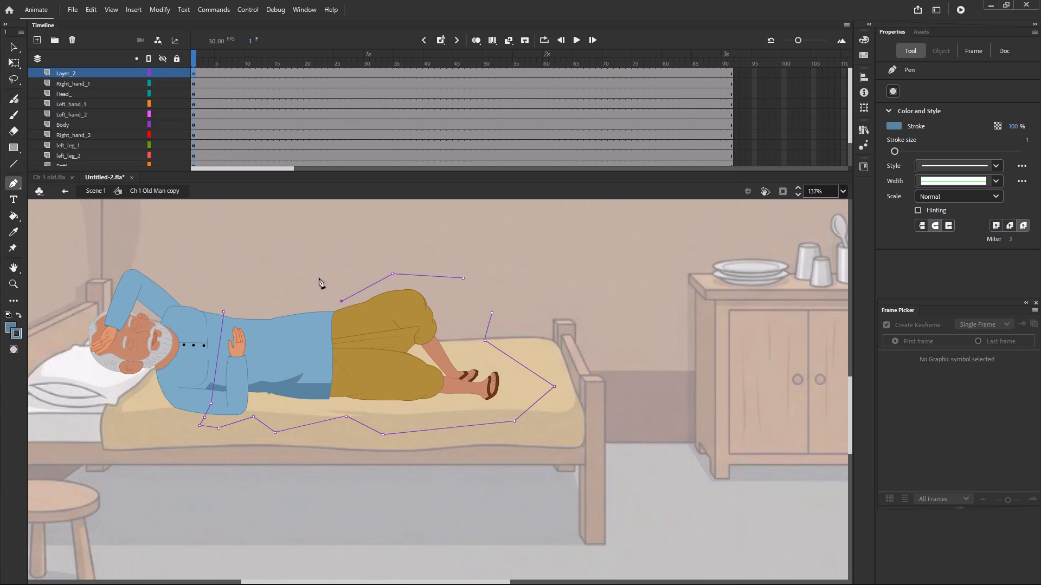
pyautogui.click(316, 274)
pyautogui.click(240, 302)
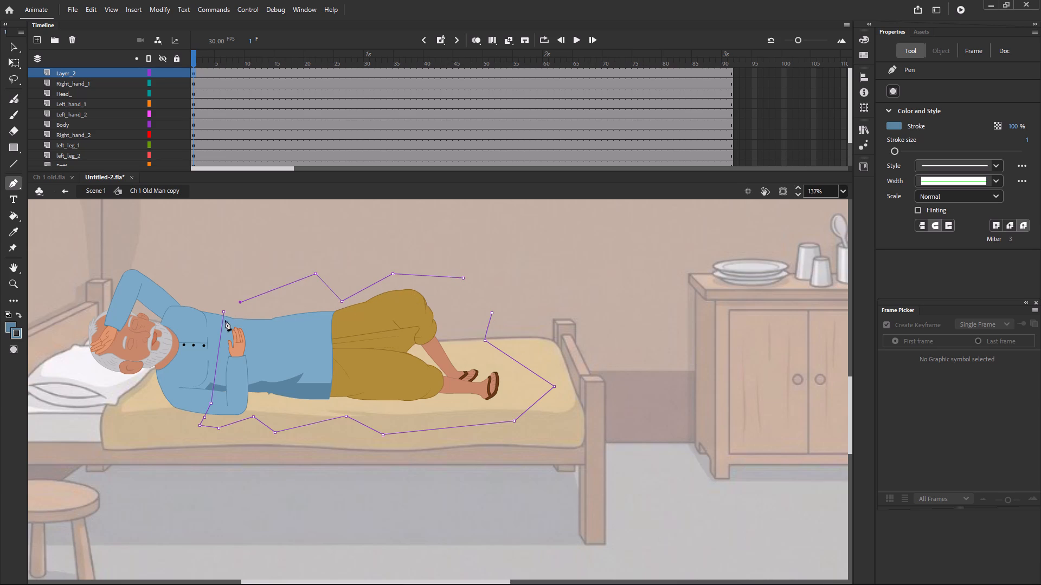
pyautogui.click(223, 312)
pyautogui.click(464, 278)
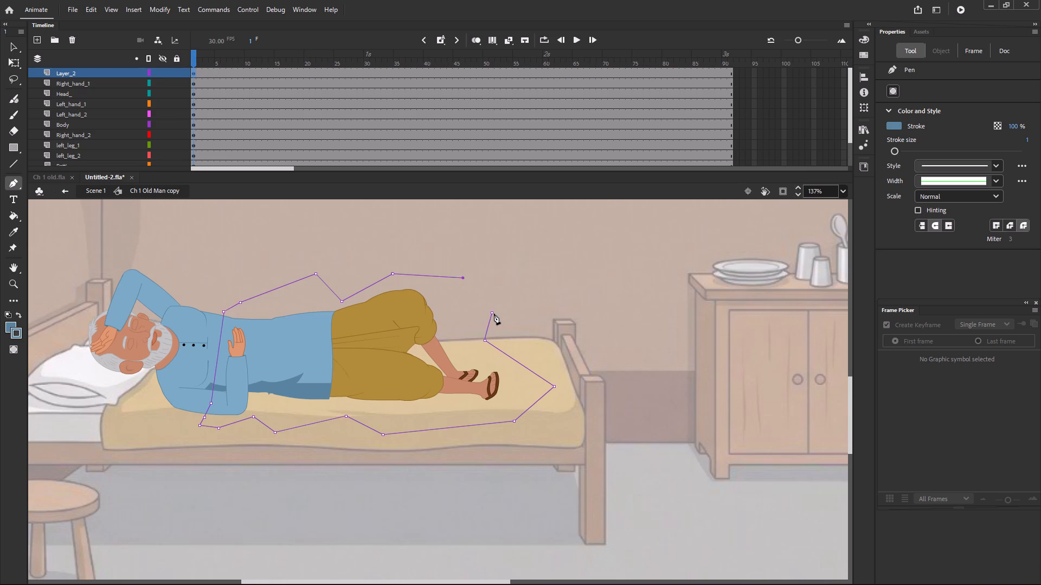
pyautogui.click(491, 313)
# Examine closely whether the blanket outline's segments join at its starting corner above the chest.
pyautogui.press('v')
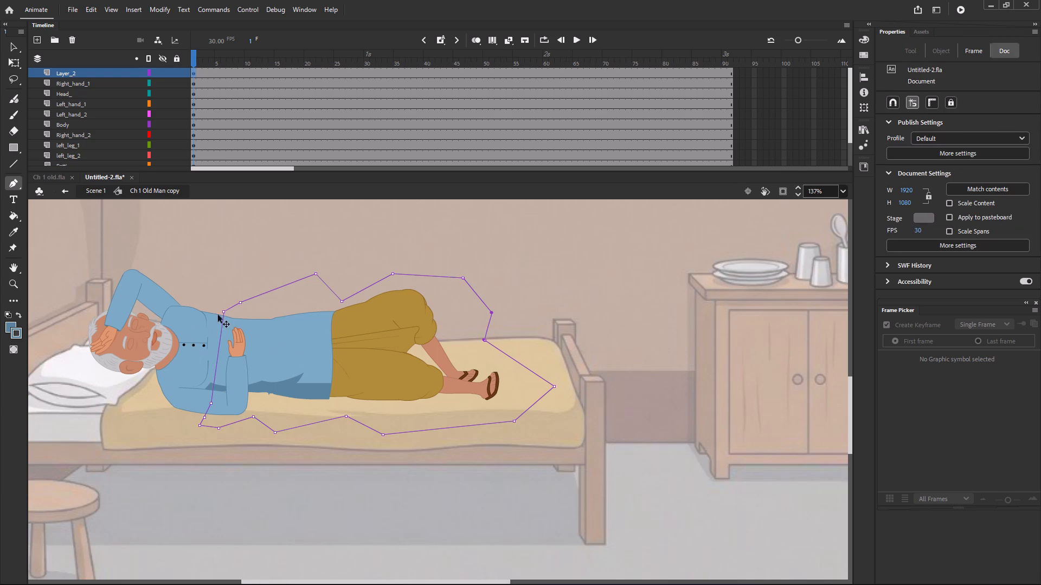
pyautogui.keyDown('ctrl'); pyautogui.scroll(5, 227, 332); pyautogui.keyUp('ctrl')
pyautogui.keyDown('ctrl'); pyautogui.scroll(6, 215, 247); pyautogui.keyUp('ctrl')
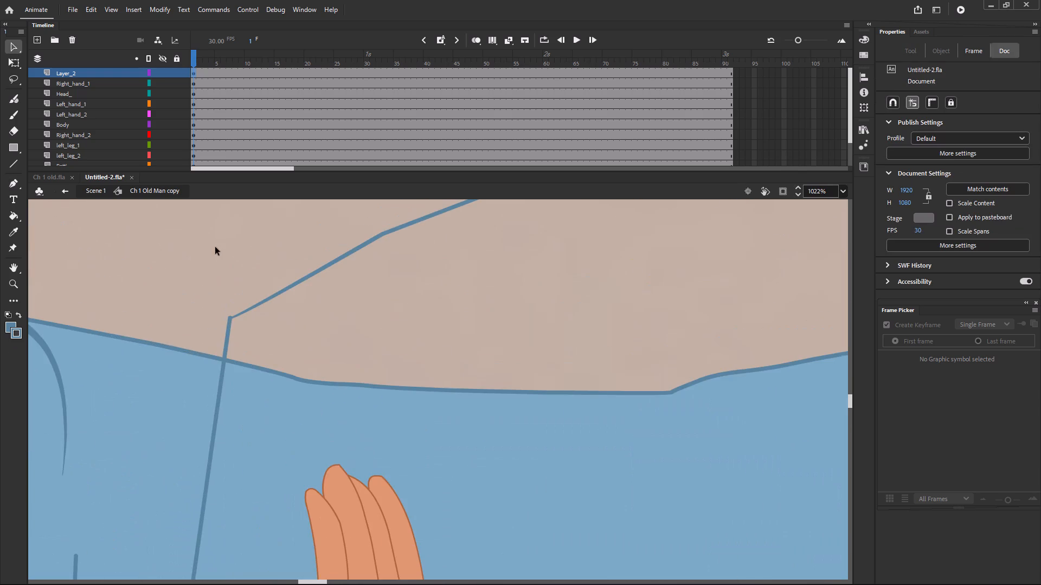
pyautogui.keyDown('ctrl'); pyautogui.scroll(5, 237, 329); pyautogui.keyUp('ctrl')
pyautogui.click(311, 340)
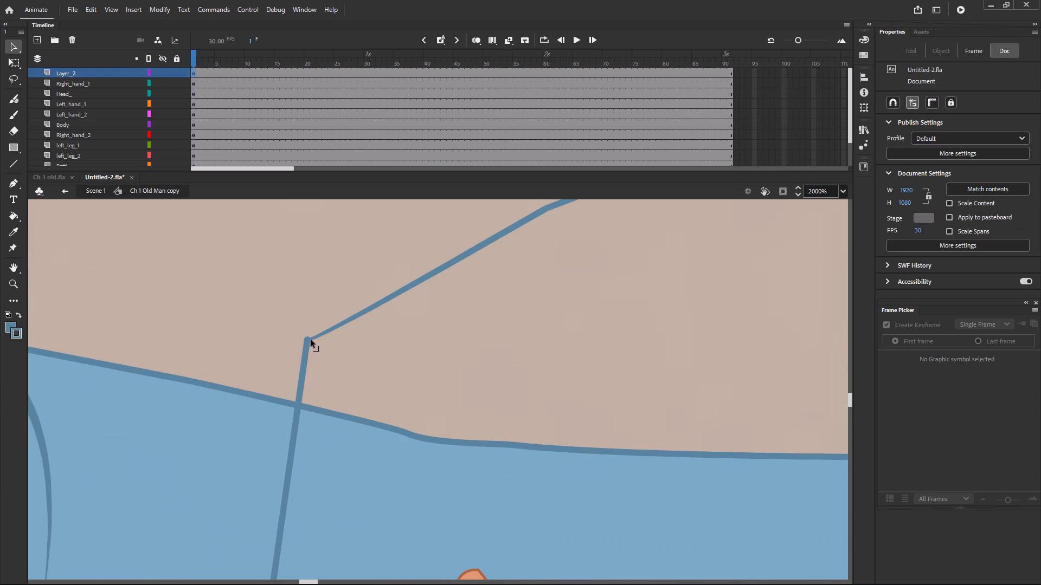
pyautogui.keyDown('ctrl'); pyautogui.scroll(-6, 314, 347); pyautogui.keyUp('ctrl')
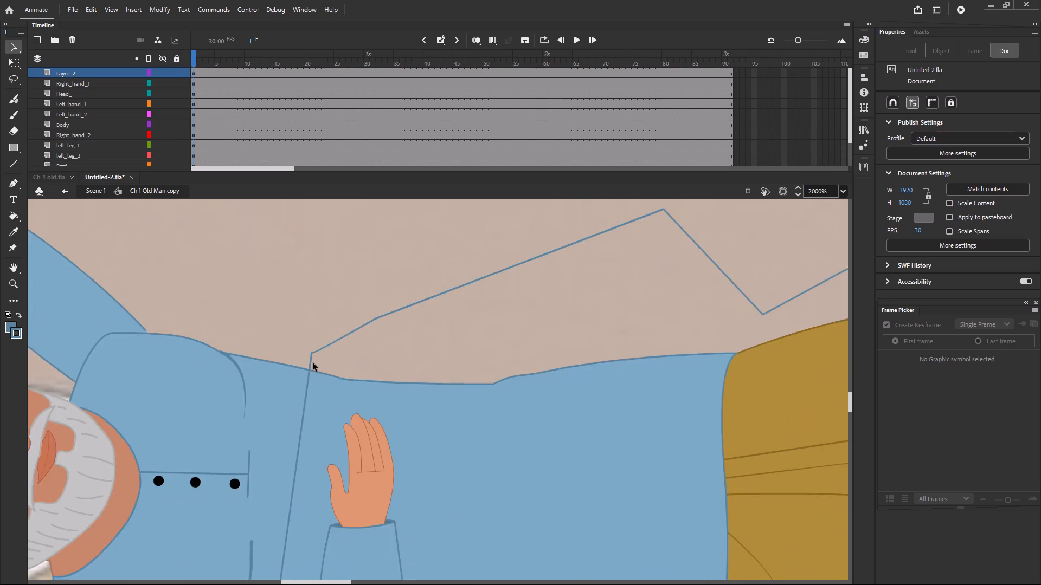
pyautogui.keyDown('ctrl'); pyautogui.scroll(-6, 313, 365); pyautogui.keyUp('ctrl')
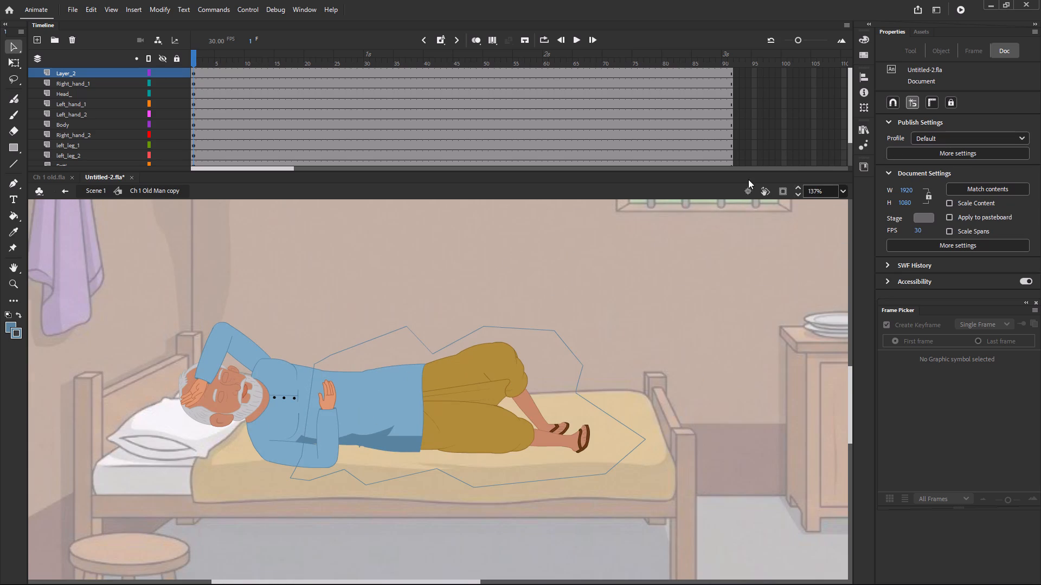
# Fill the closed blanket outline on Layer_2 with dark brown #663300 using the Paint Bucket.
pyautogui.click(10, 215)
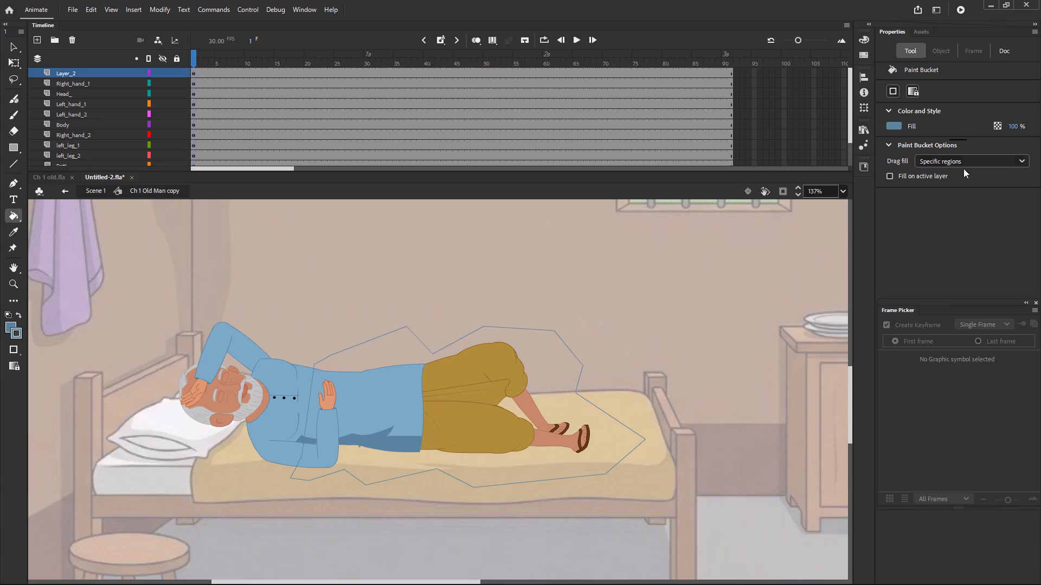
pyautogui.click(897, 125)
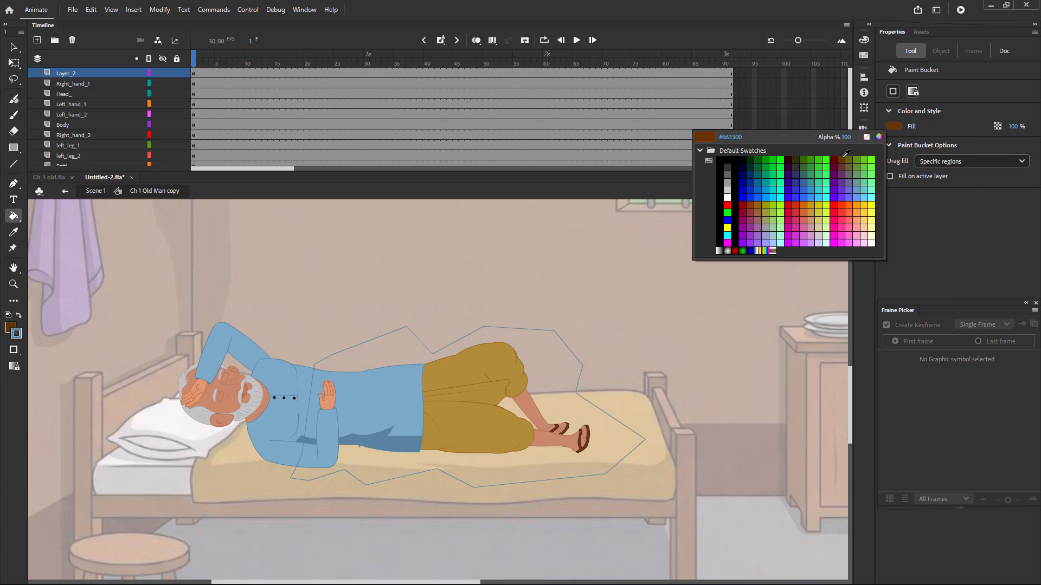
pyautogui.click(842, 159)
pyautogui.click(429, 393)
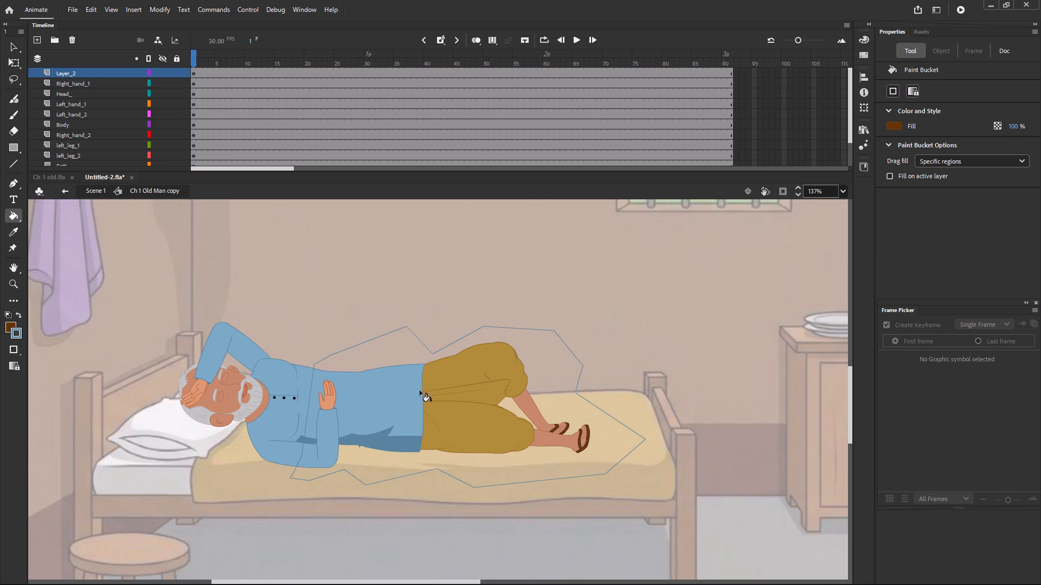
pyautogui.scroll(3, 202, 85)
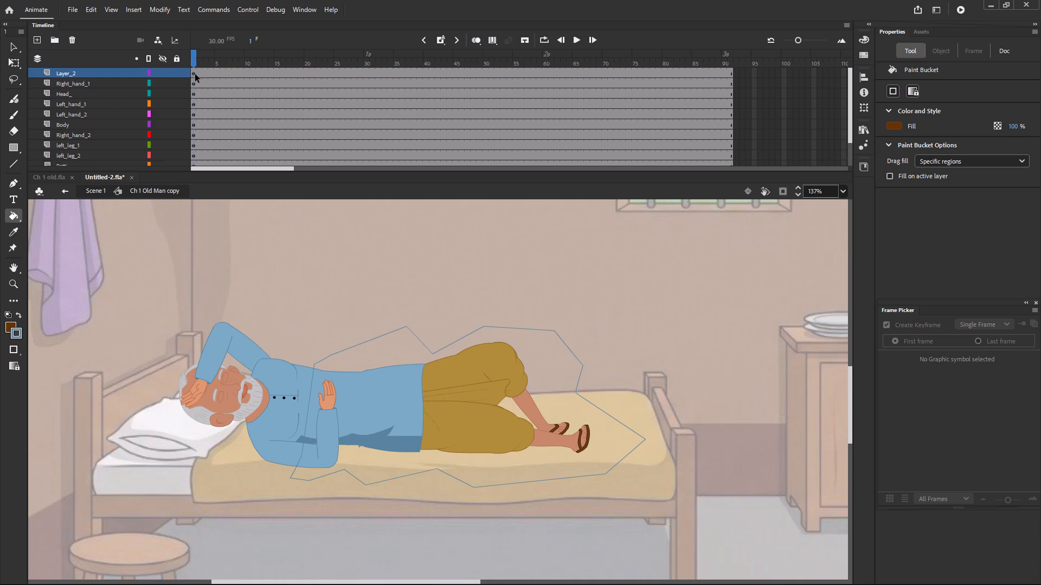
pyautogui.click(195, 74)
pyautogui.click(402, 396)
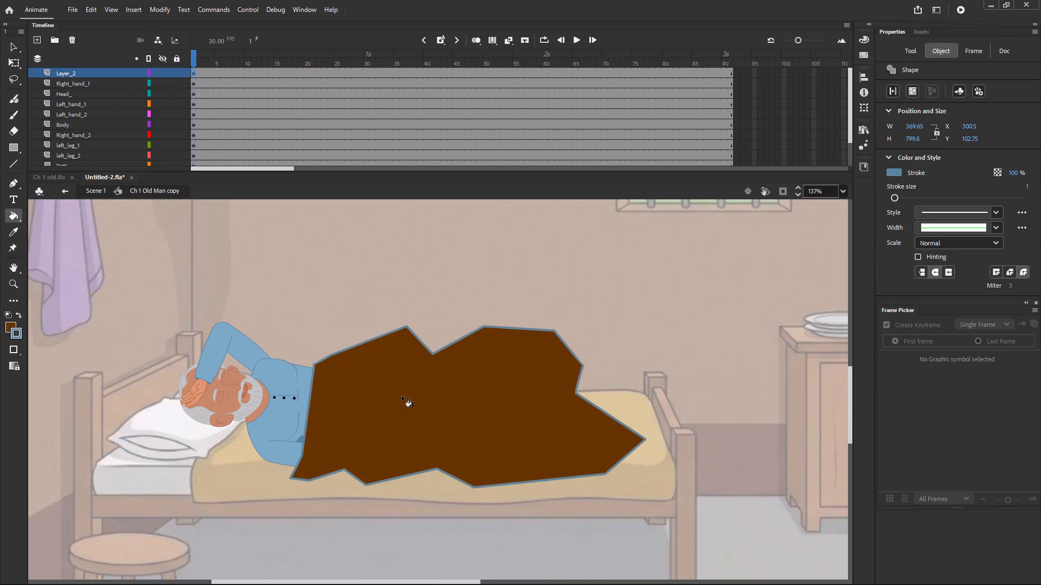
# Recolour the blanket's entire outline stroke to the same dark brown as its fill and deselect it.
pyautogui.press('v')
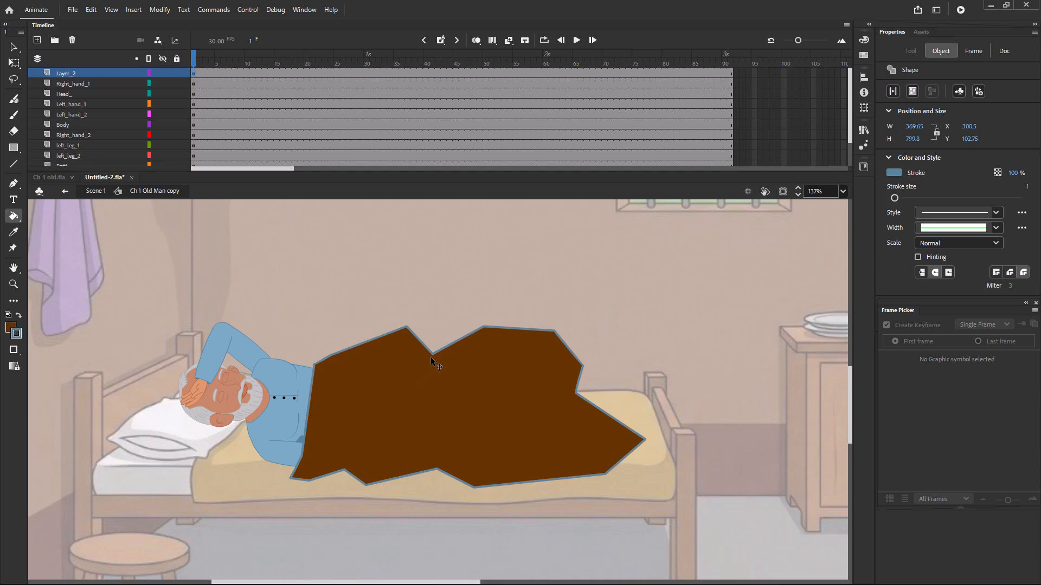
pyautogui.doubleClick(437, 351)
pyautogui.click(671, 276)
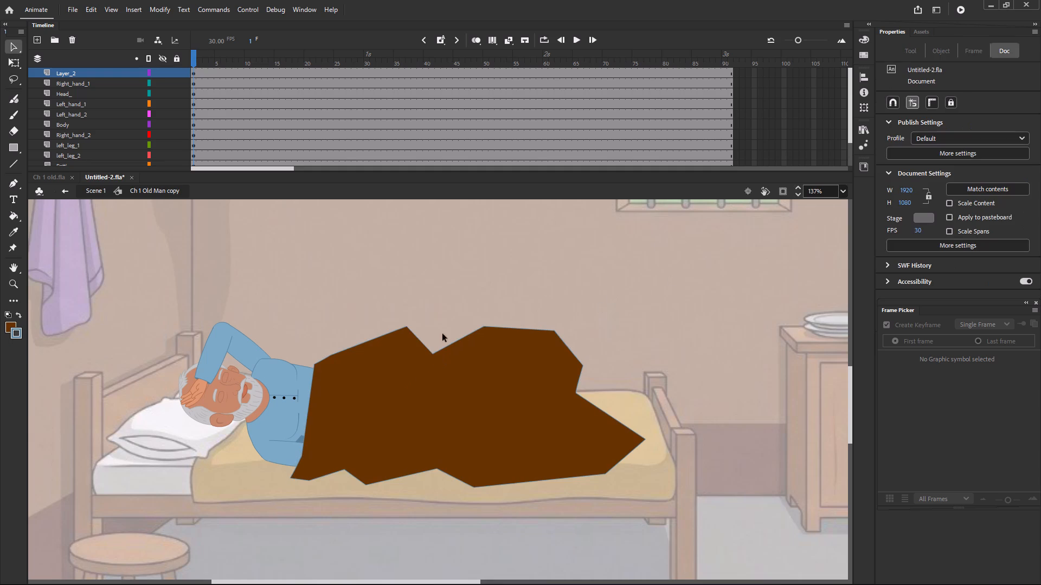
pyautogui.doubleClick(442, 348)
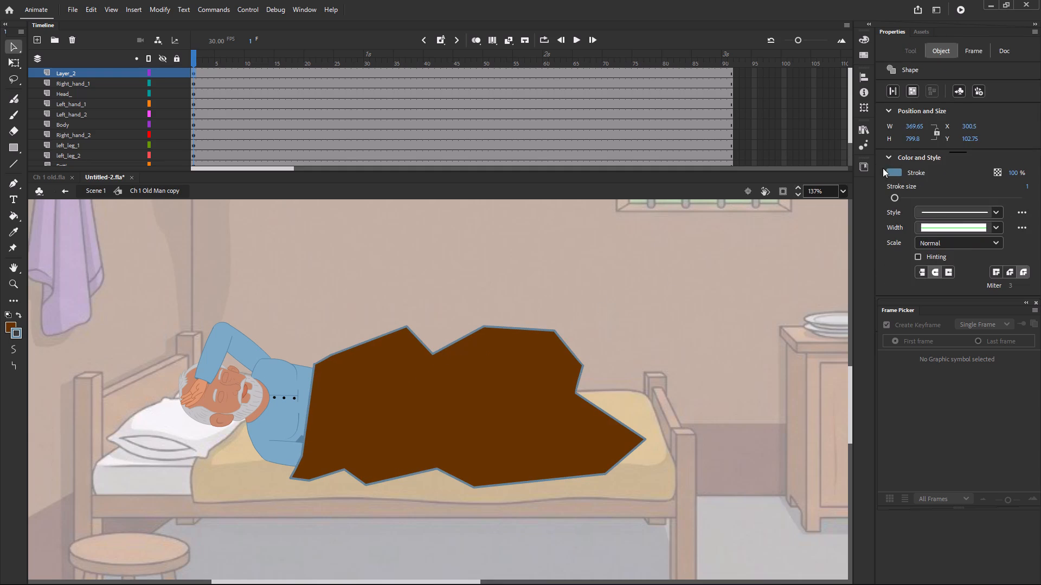
pyautogui.click(899, 173)
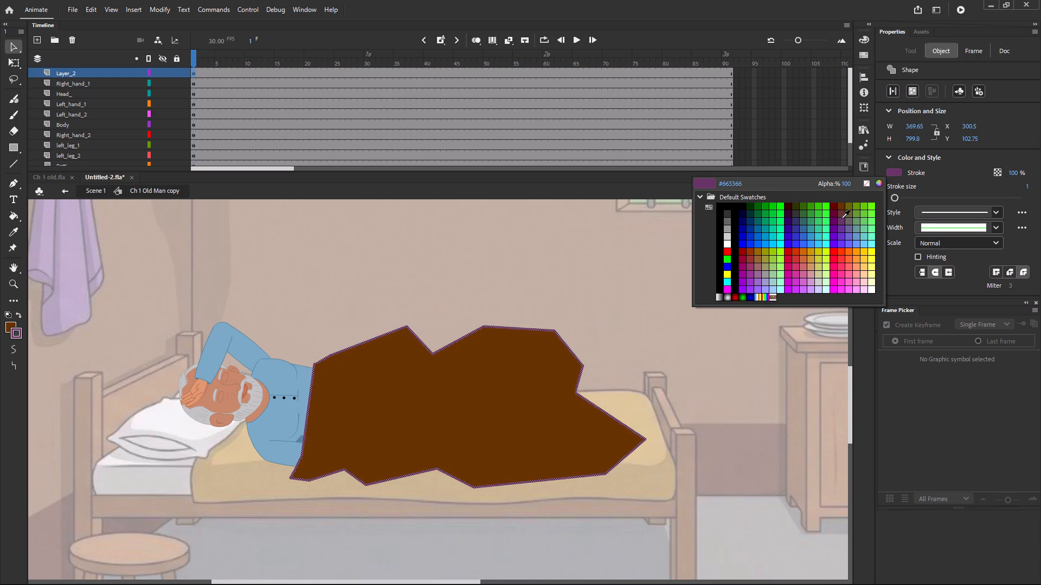
pyautogui.click(841, 207)
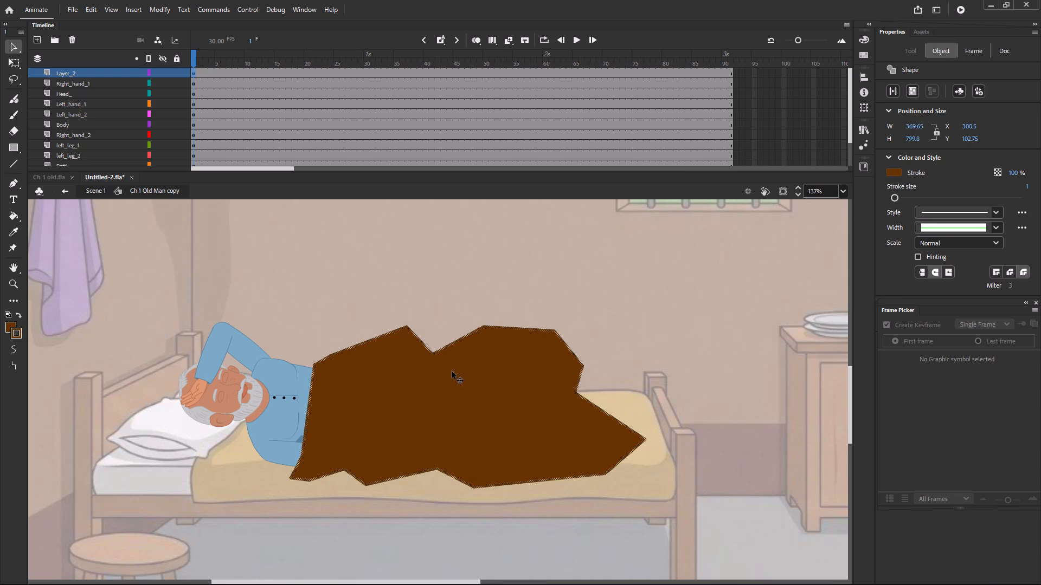
pyautogui.click(695, 322)
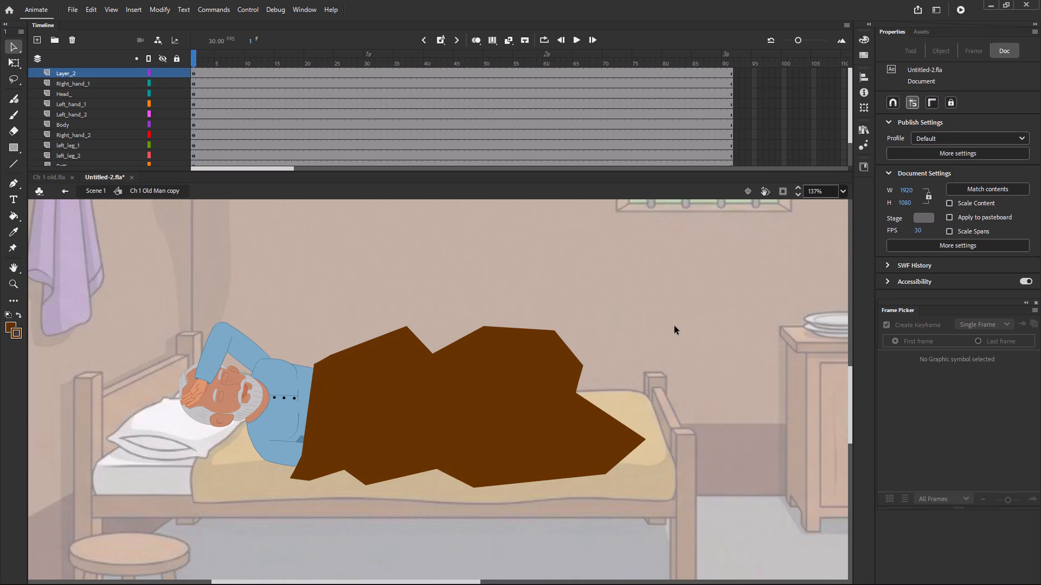
pyautogui.hotkey('ctrl', 'z')
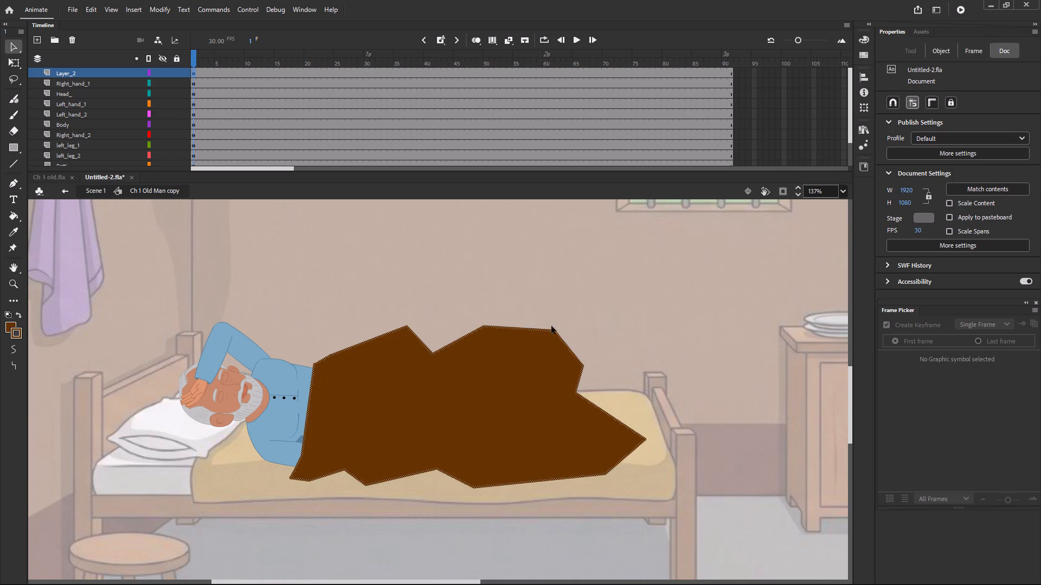
pyautogui.click(645, 312)
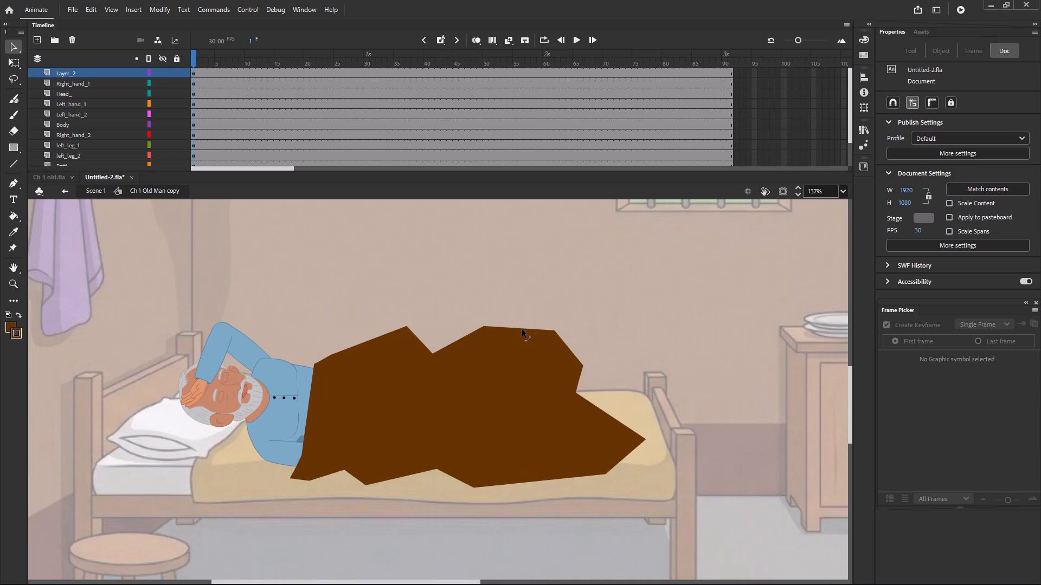
# Darken the blanket's entire outline stroke to a slightly deeper brown than its #663300 fill and deselect it.
pyautogui.doubleClick(522, 329)
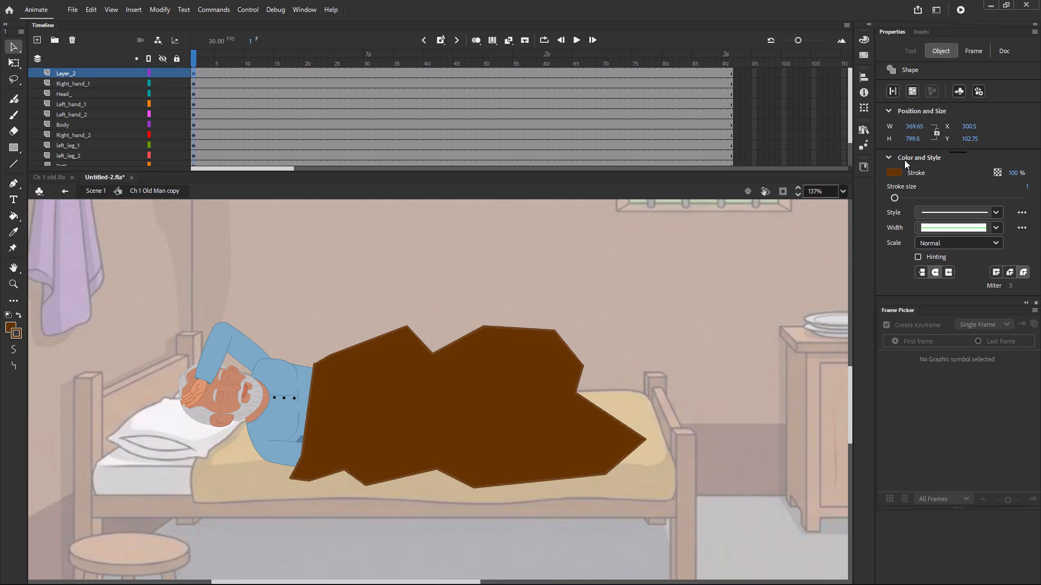
pyautogui.click(898, 174)
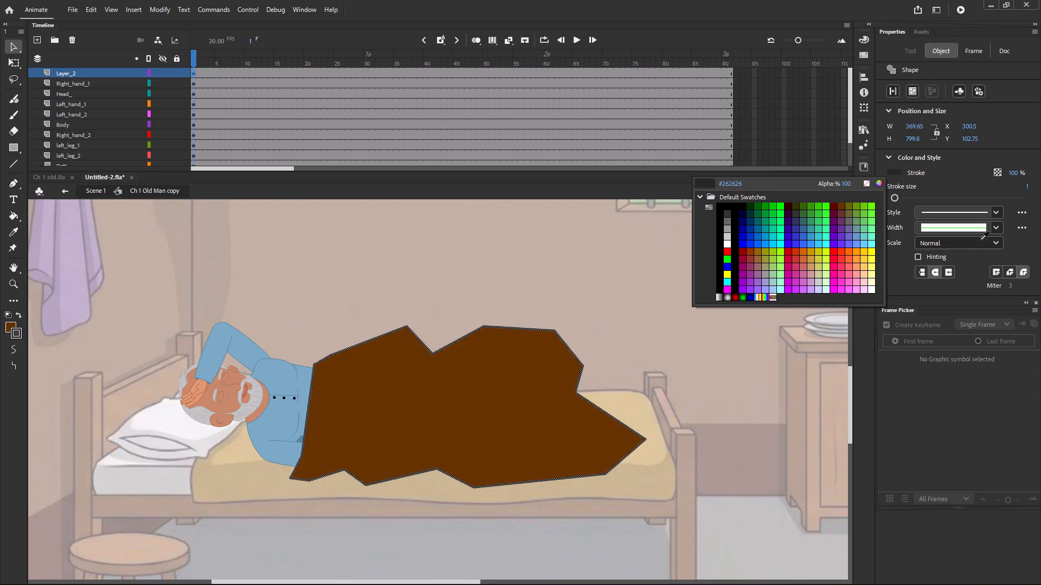
pyautogui.click(896, 173)
pyautogui.click(896, 173)
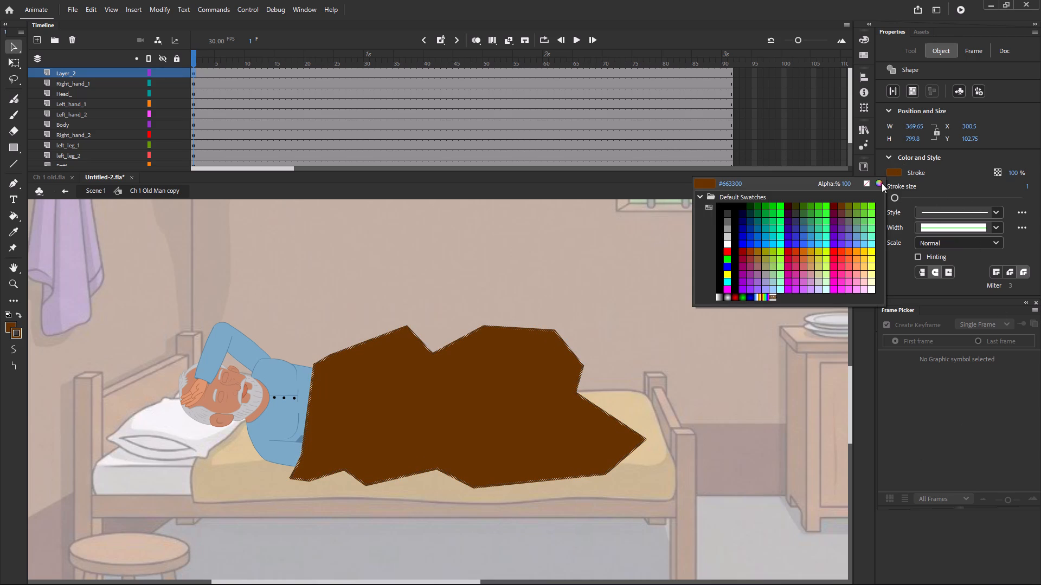
pyautogui.click(882, 183)
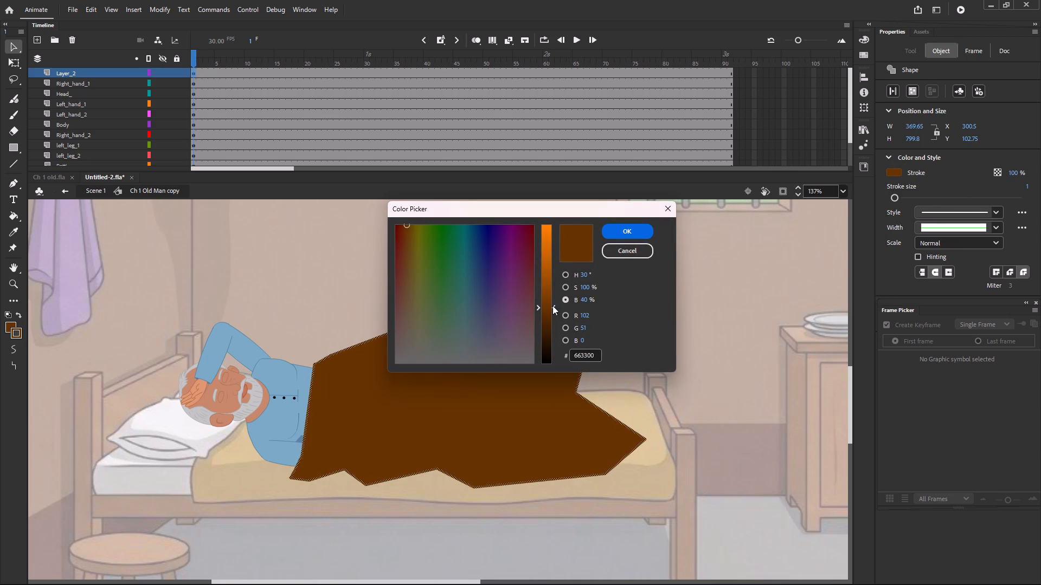
pyautogui.moveTo(552, 305); pyautogui.dragTo(552, 316)
pyautogui.click(642, 232)
pyautogui.click(738, 289)
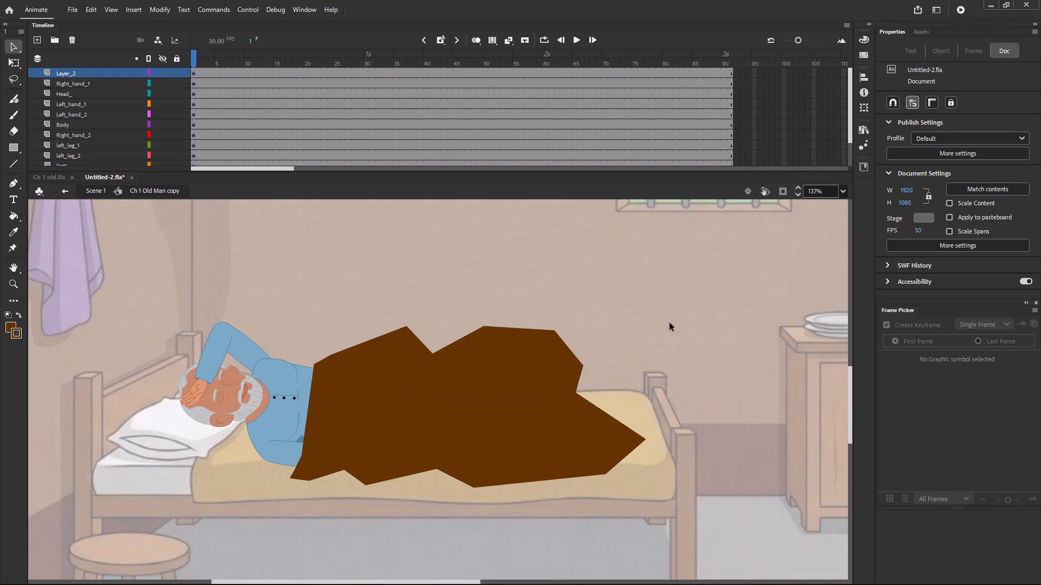
# Bend the blanket's straight edge across the old man's chest into a gentle curve bowing toward the feet.
pyautogui.keyDown('ctrl'); pyautogui.scroll(6, 313, 459); pyautogui.keyUp('ctrl')
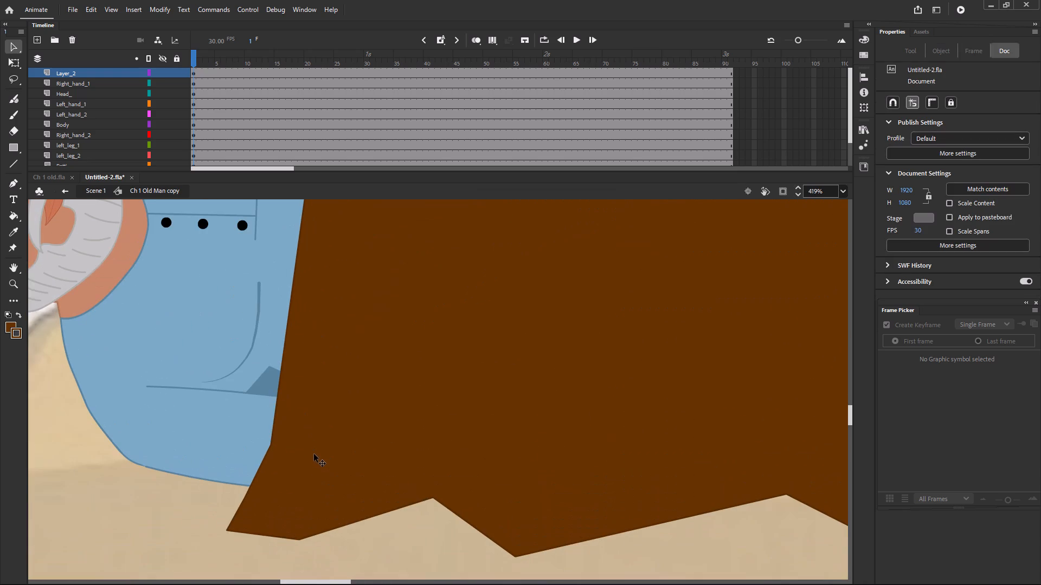
pyautogui.keyDown('ctrl'); pyautogui.scroll(2, 314, 452); pyautogui.keyUp('ctrl')
pyautogui.keyDown('ctrl'); pyautogui.scroll(-3, 265, 438); pyautogui.keyUp('ctrl')
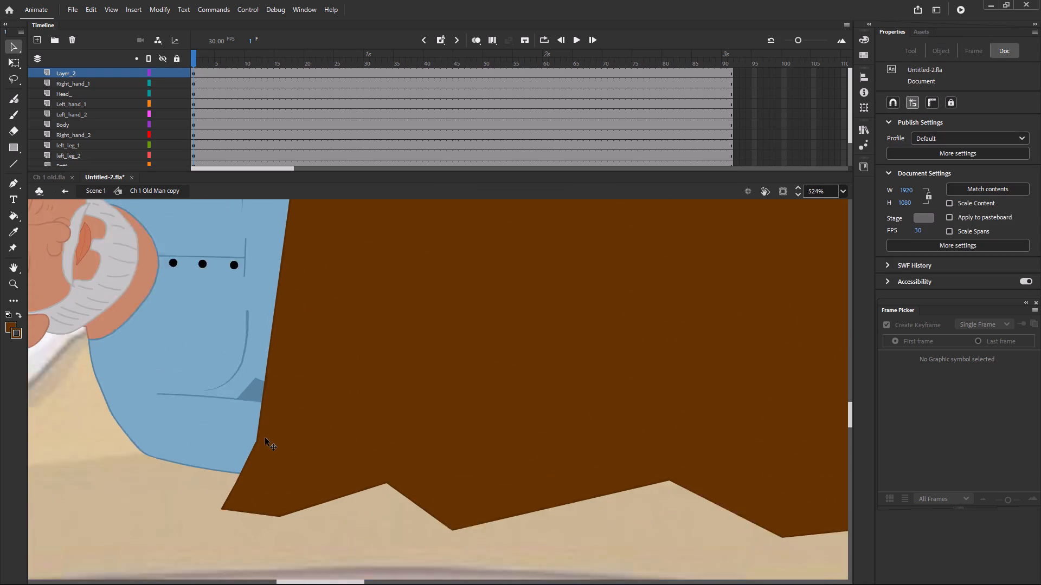
pyautogui.keyDown('ctrl'); pyautogui.scroll(-1, 265, 438); pyautogui.keyUp('ctrl')
pyautogui.keyDown('ctrl'); pyautogui.scroll(2, 265, 438); pyautogui.keyUp('ctrl')
pyautogui.keyDown('ctrl'); pyautogui.scroll(-4, 265, 438); pyautogui.keyUp('ctrl')
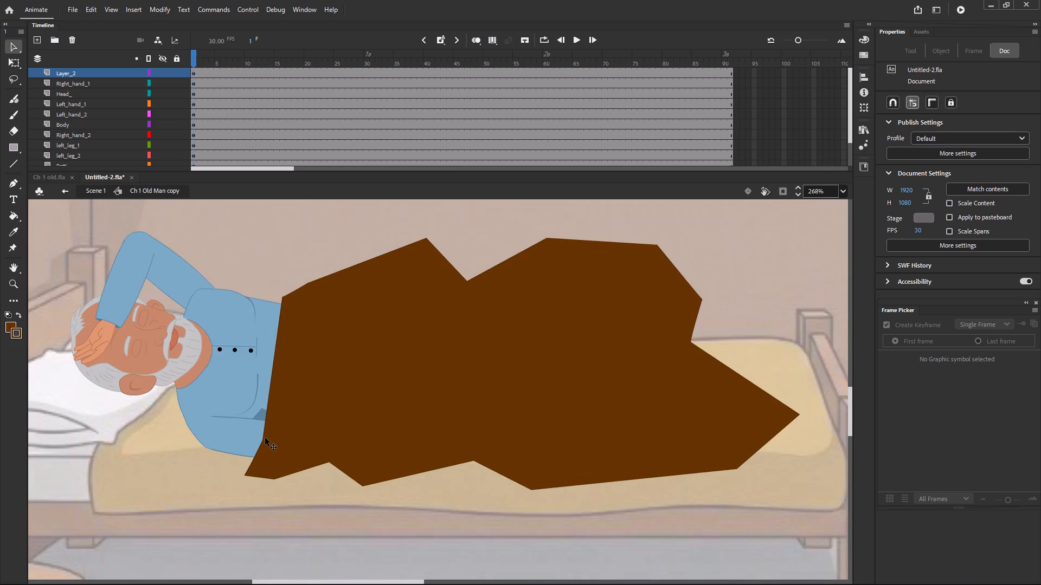
pyautogui.moveTo(271, 382); pyautogui.dragTo(278, 382)
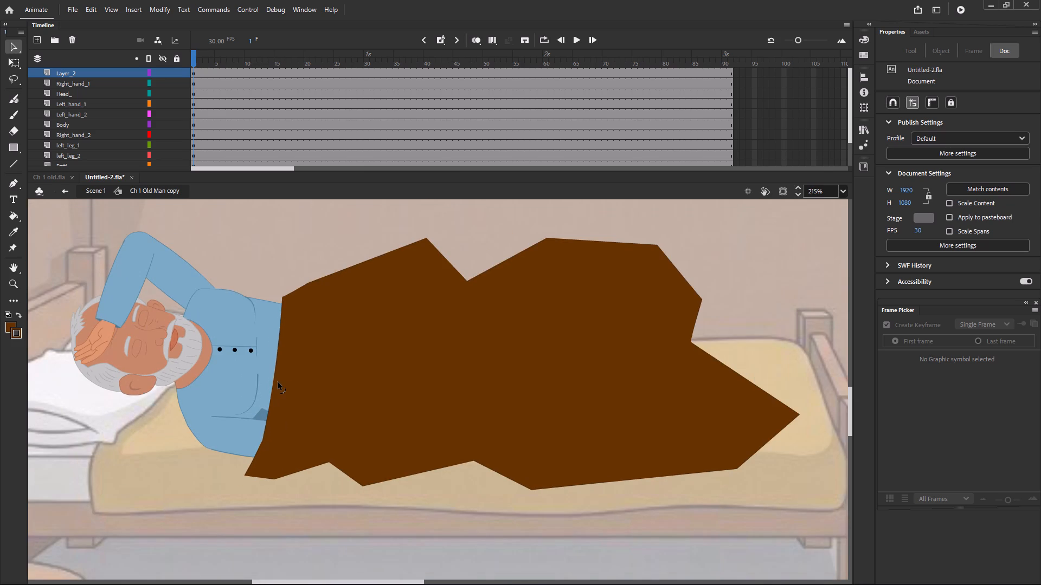
pyautogui.moveTo(278, 382); pyautogui.dragTo(279, 382)
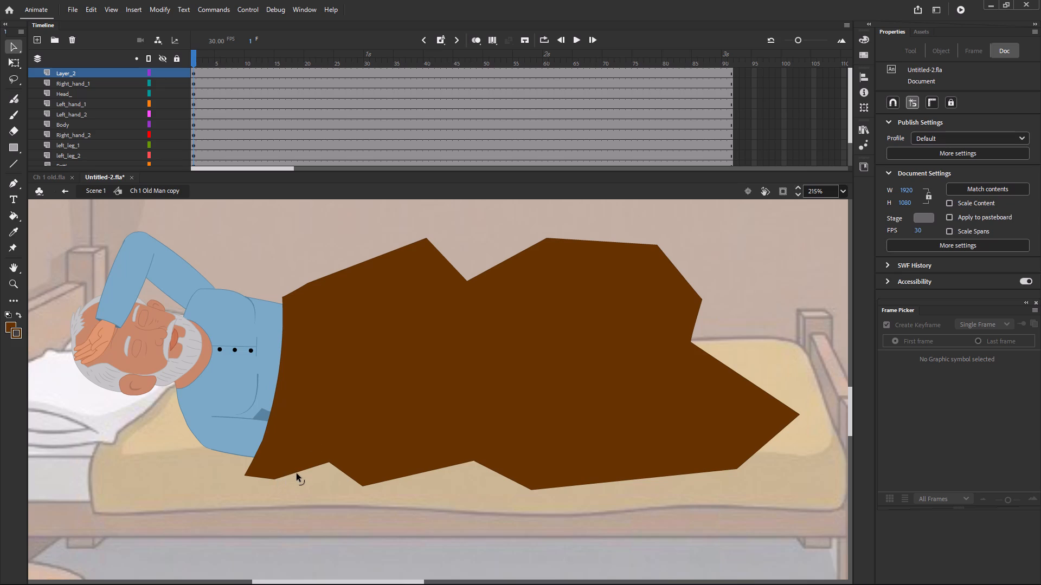
# Bend the first straight segments of the blanket's lower hem, nearest the old man's chest, into rounded downward folds.
pyautogui.moveTo(298, 472); pyautogui.dragTo(299, 477)
pyautogui.click(346, 475)
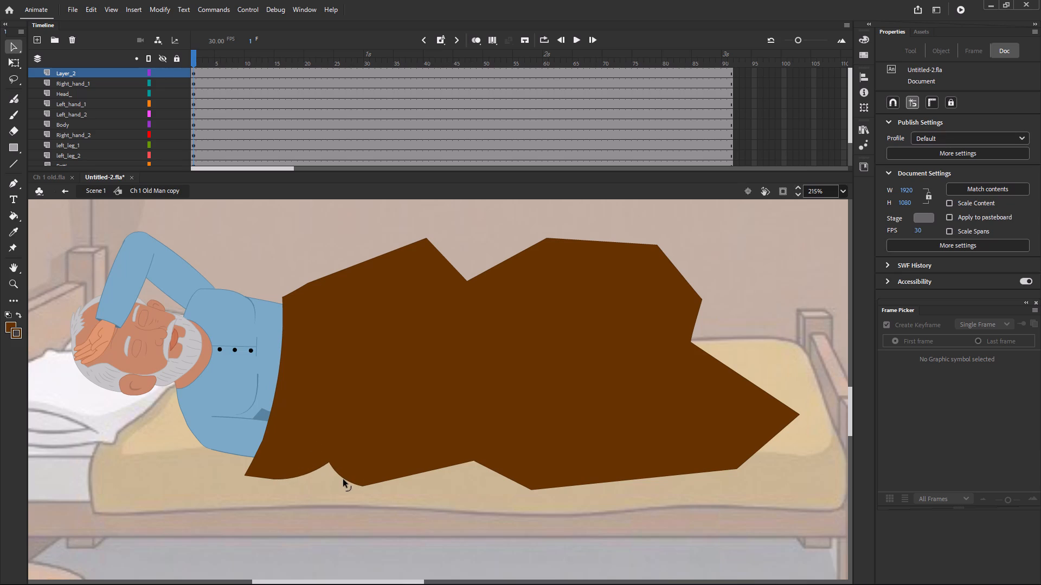
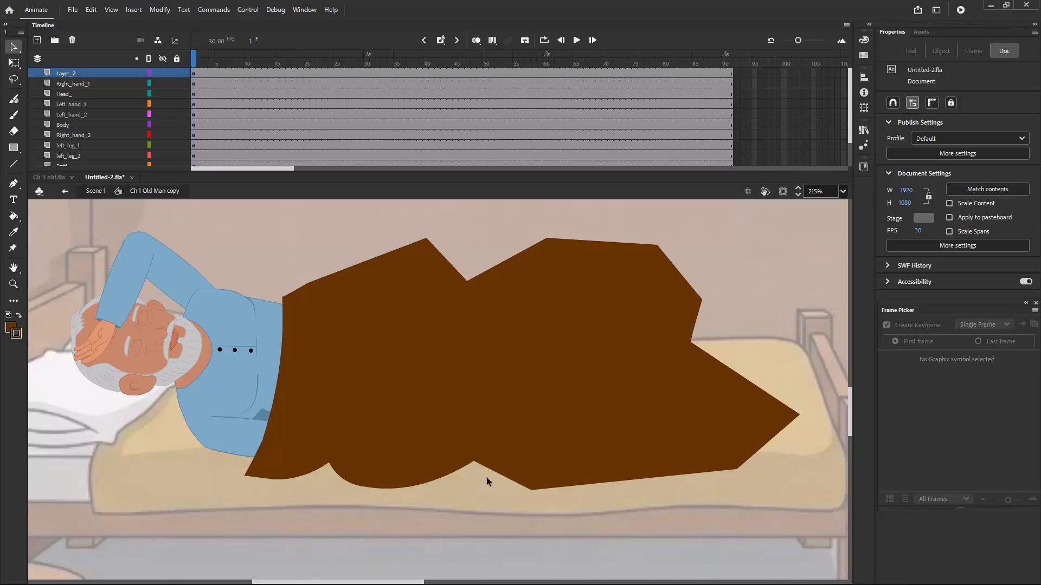
# Bend the remaining straight segments of the blanket's lower hem toward the feet into one broad, rounded downward fold.
pyautogui.moveTo(496, 473); pyautogui.dragTo(492, 474)
pyautogui.moveTo(492, 474); pyautogui.dragTo(489, 479)
pyautogui.moveTo(612, 481); pyautogui.dragTo(612, 487)
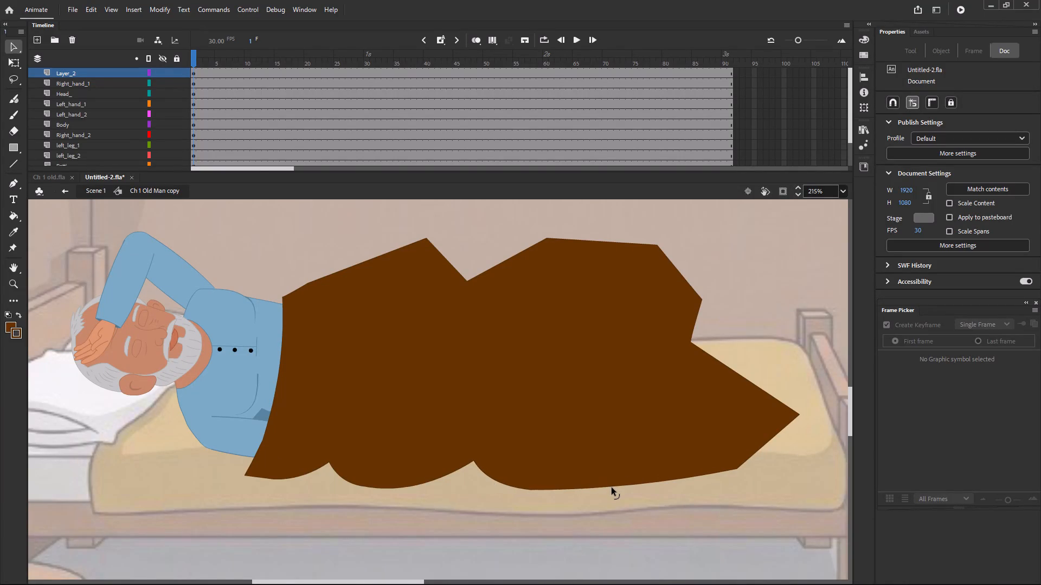
pyautogui.moveTo(612, 487); pyautogui.dragTo(612, 492)
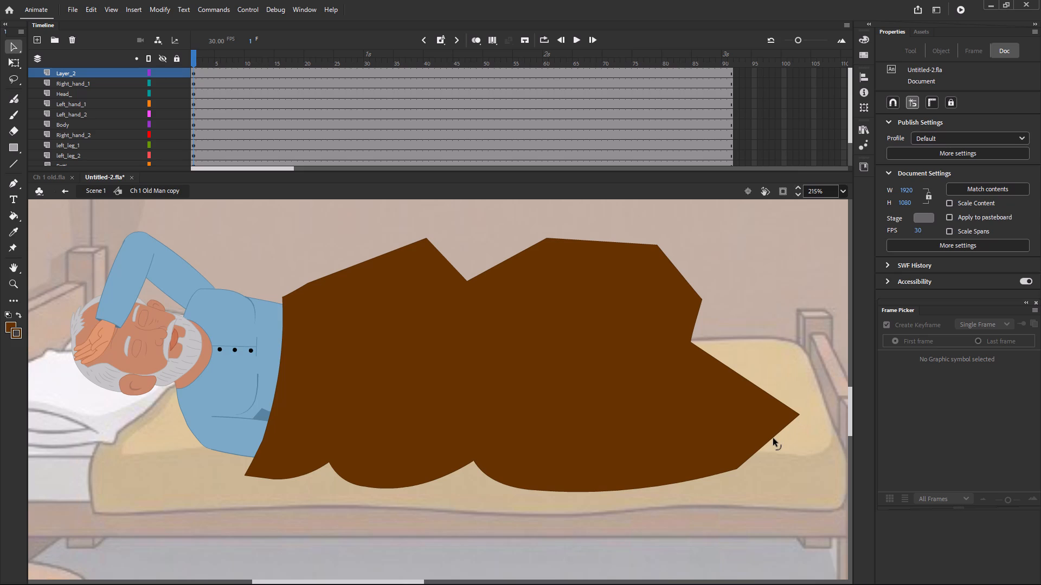
# Bow both straight edges of the blanket's pointed foot end outward to form a rounded tip over the mattress.
pyautogui.moveTo(772, 438); pyautogui.dragTo(790, 441)
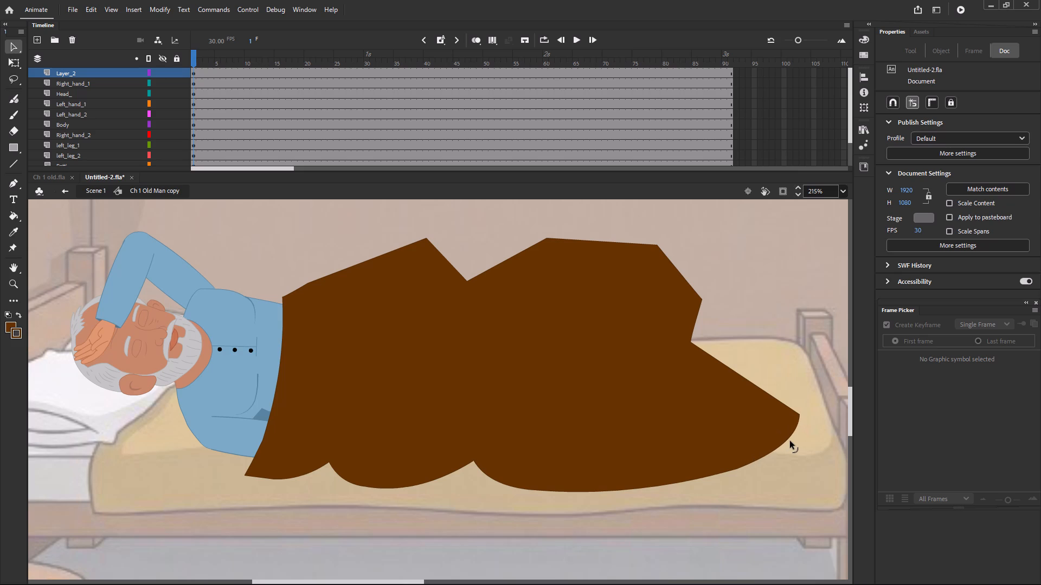
pyautogui.moveTo(790, 441); pyautogui.dragTo(789, 441)
pyautogui.moveTo(790, 407); pyautogui.dragTo(821, 384)
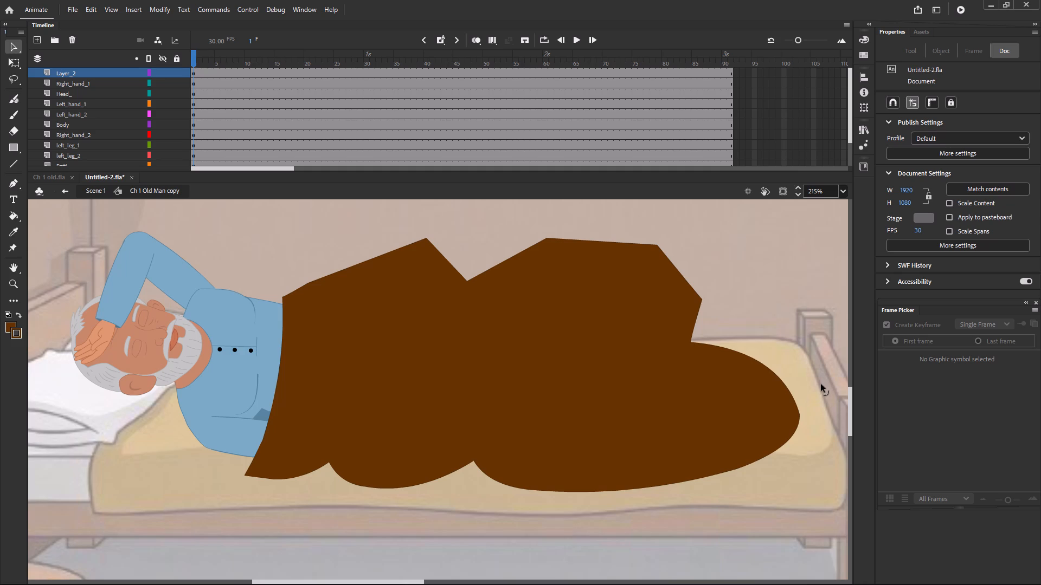
pyautogui.moveTo(821, 384); pyautogui.dragTo(825, 385)
pyautogui.moveTo(825, 385); pyautogui.dragTo(825, 384)
# Shape the short edge above the blanket's foot end into an S-curve with an inward notch and a small outward bulge.
pyautogui.scroll(2, 673, 347)
pyautogui.scroll(-2, 664, 363)
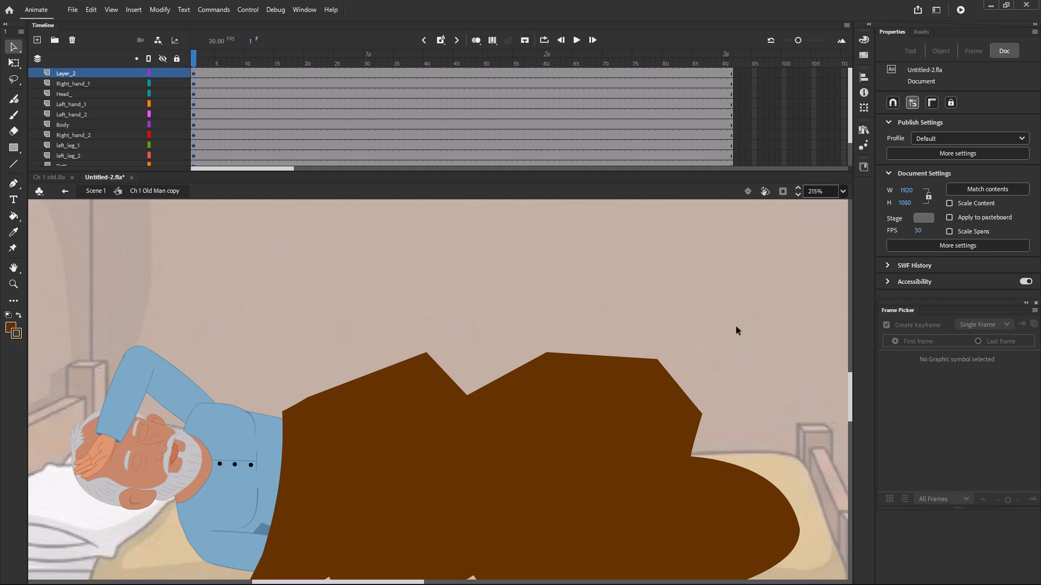
pyautogui.moveTo(698, 315); pyautogui.dragTo(695, 315)
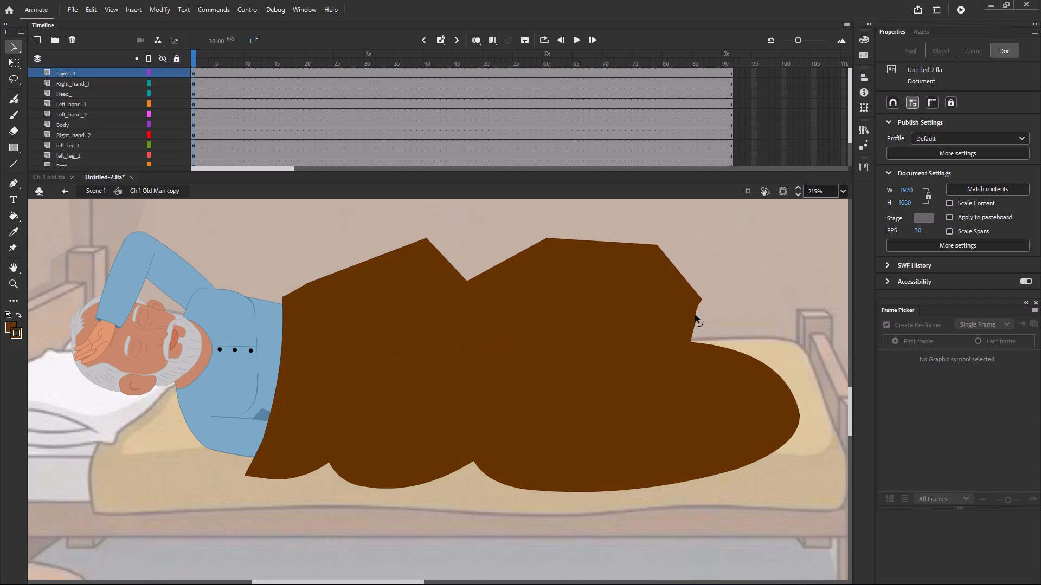
pyautogui.moveTo(695, 315); pyautogui.dragTo(682, 314)
pyautogui.moveTo(695, 320); pyautogui.dragTo(706, 321)
pyautogui.click(698, 332)
# Round the blanket's upper hump nearest the feet by bowing its top and foot-side edges outward and slightly lowering its peak corner.
pyautogui.moveTo(671, 262); pyautogui.dragTo(685, 246)
pyautogui.moveTo(685, 246); pyautogui.dragTo(705, 244)
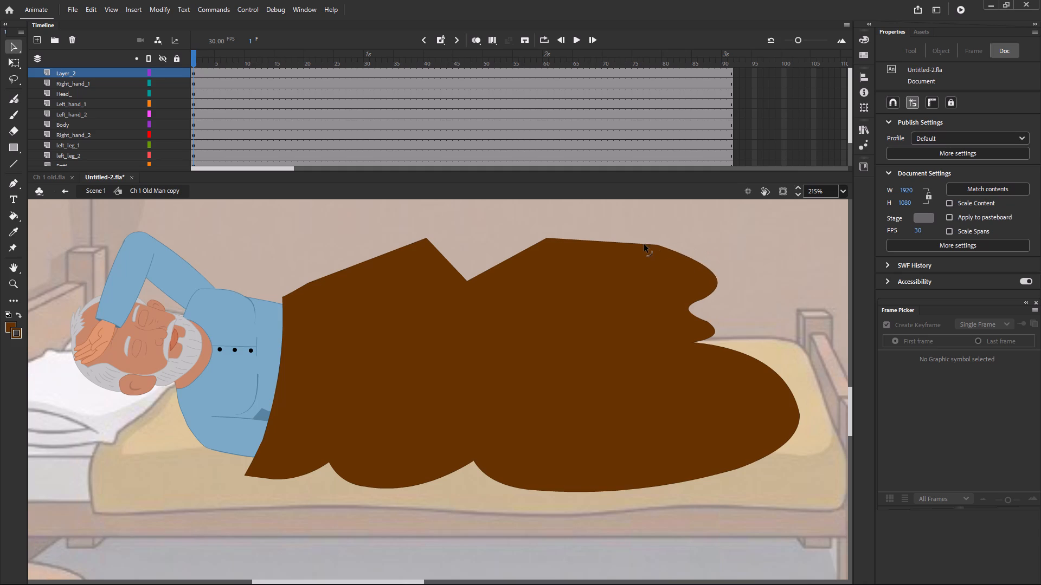
pyautogui.moveTo(630, 244); pyautogui.dragTo(630, 232)
pyautogui.click(576, 234)
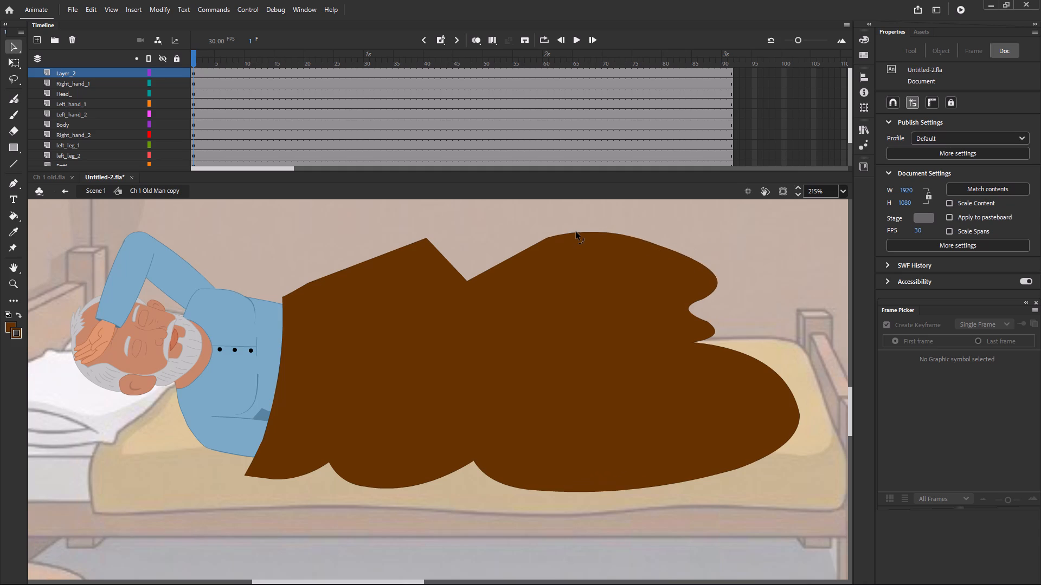
pyautogui.moveTo(544, 238); pyautogui.dragTo(544, 238)
pyautogui.moveTo(544, 238); pyautogui.dragTo(544, 264)
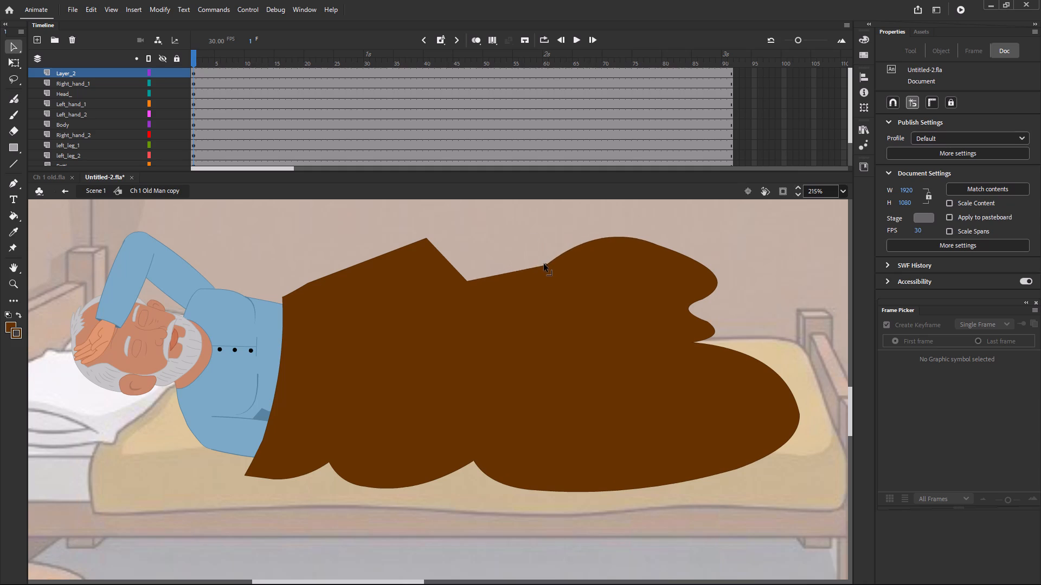
pyautogui.moveTo(544, 264); pyautogui.dragTo(543, 243)
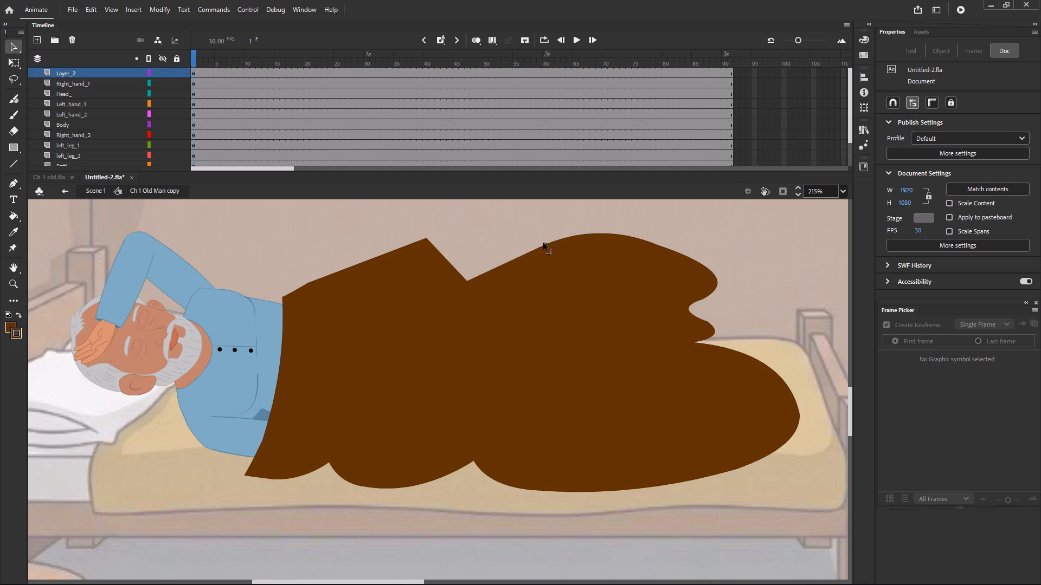
pyautogui.moveTo(543, 243); pyautogui.dragTo(542, 246)
# Bend both sides of the blanket's upper hump nearest the chest outward into a rounded mound and soften the short edge beside it.
pyautogui.click(472, 277)
pyautogui.moveTo(447, 259); pyautogui.dragTo(458, 253)
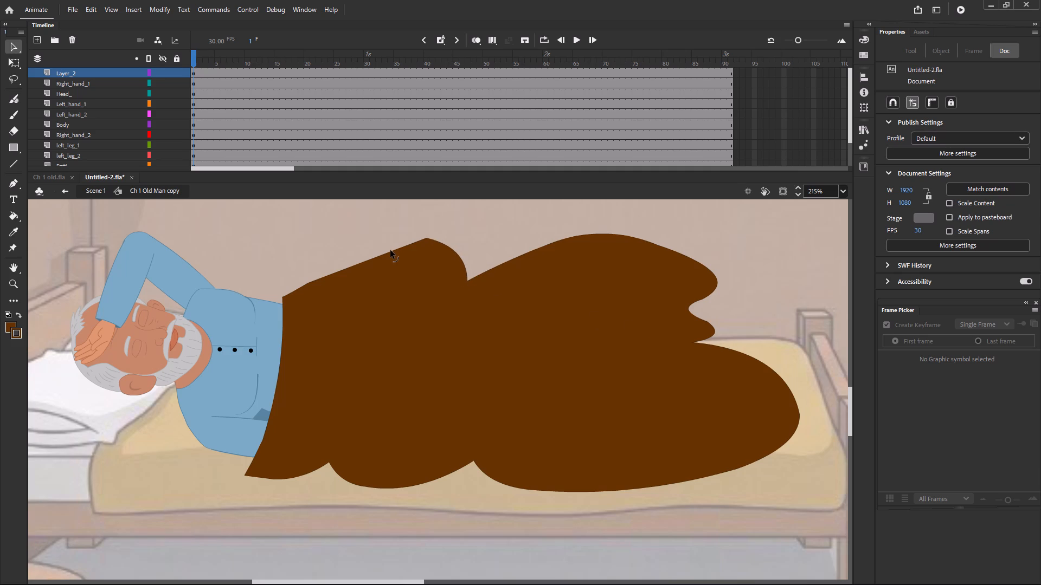
pyautogui.moveTo(390, 250); pyautogui.dragTo(387, 235)
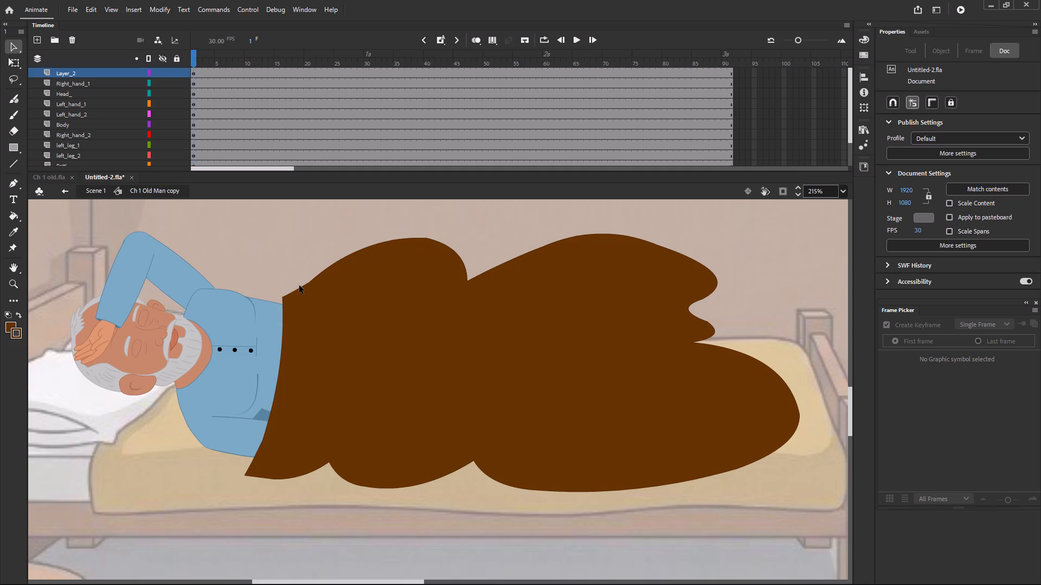
pyautogui.click(299, 285)
pyautogui.click(299, 287)
# Reshape the blanket's middle hem fold into a narrow fold followed by an upward arch, and flatten the slope toward the feet.
pyautogui.keyDown('ctrl'); pyautogui.scroll(-2, 697, 371); pyautogui.keyUp('ctrl')
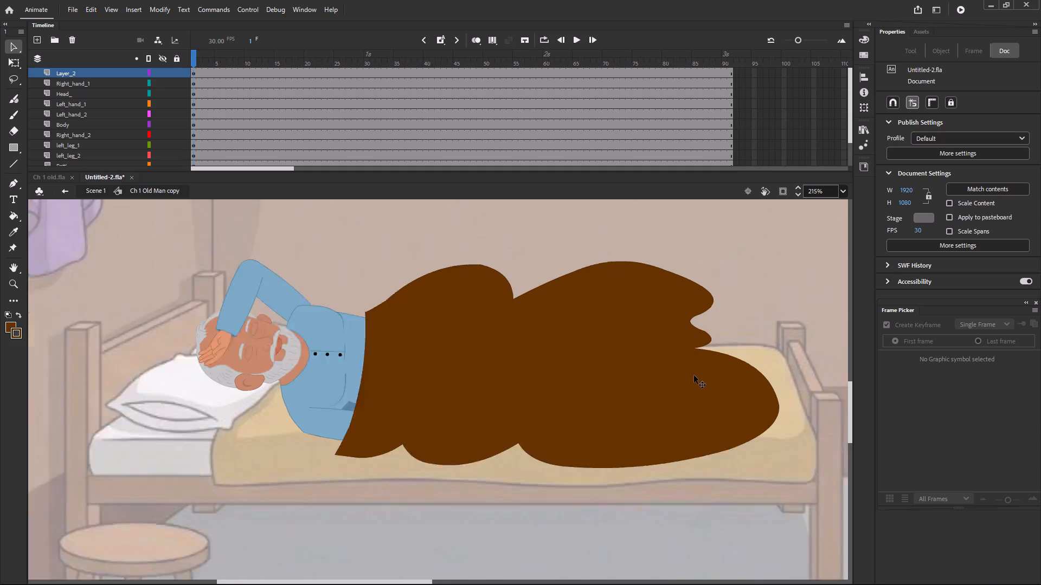
pyautogui.keyDown('ctrl'); pyautogui.scroll(-4, 694, 375); pyautogui.keyUp('ctrl')
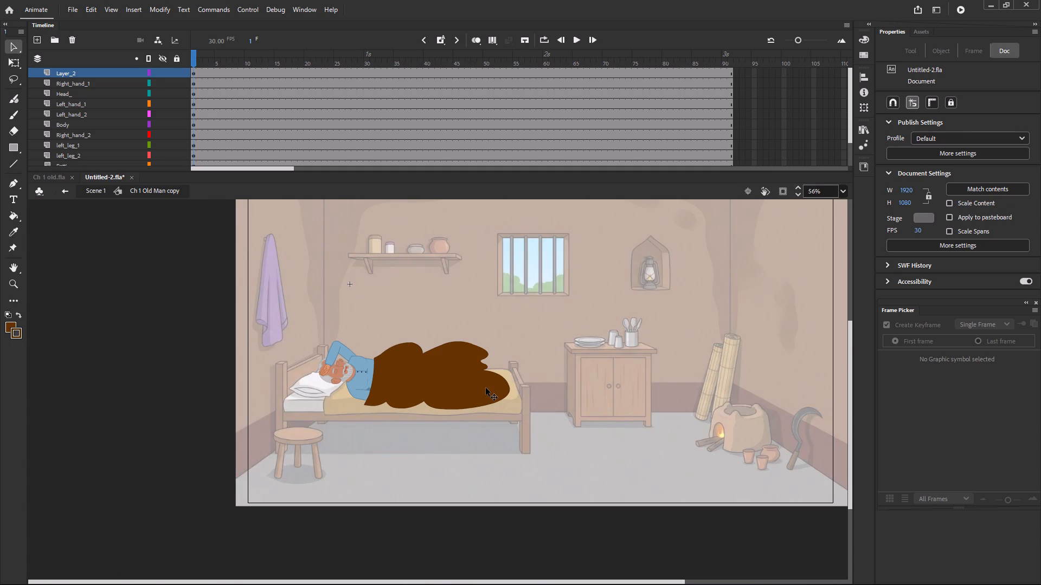
pyautogui.keyDown('ctrl'); pyautogui.scroll(2, 486, 388); pyautogui.keyUp('ctrl')
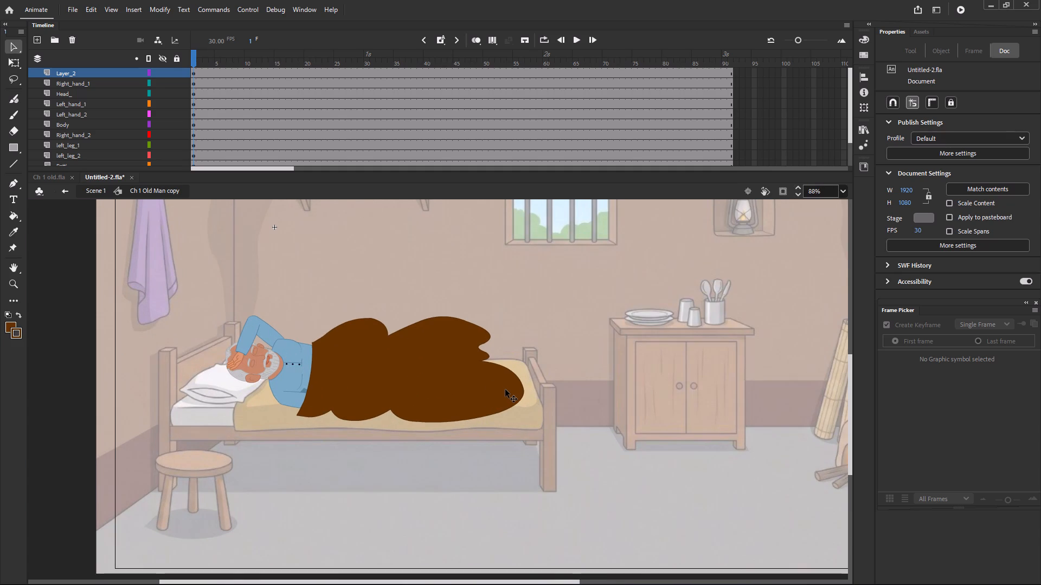
pyautogui.keyDown('ctrl'); pyautogui.scroll(4, 407, 428); pyautogui.keyUp('ctrl')
pyautogui.keyDown('ctrl'); pyautogui.scroll(3, 273, 417); pyautogui.keyUp('ctrl')
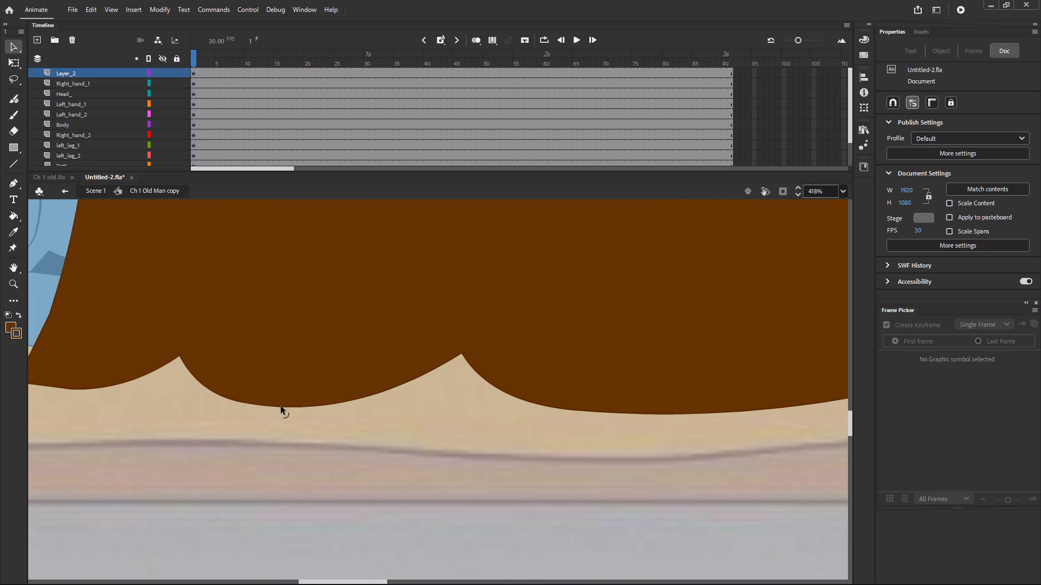
pyautogui.keyDown('alt'); pyautogui.moveTo(281, 406); pyautogui.dragTo(283, 390); pyautogui.keyUp('alt')
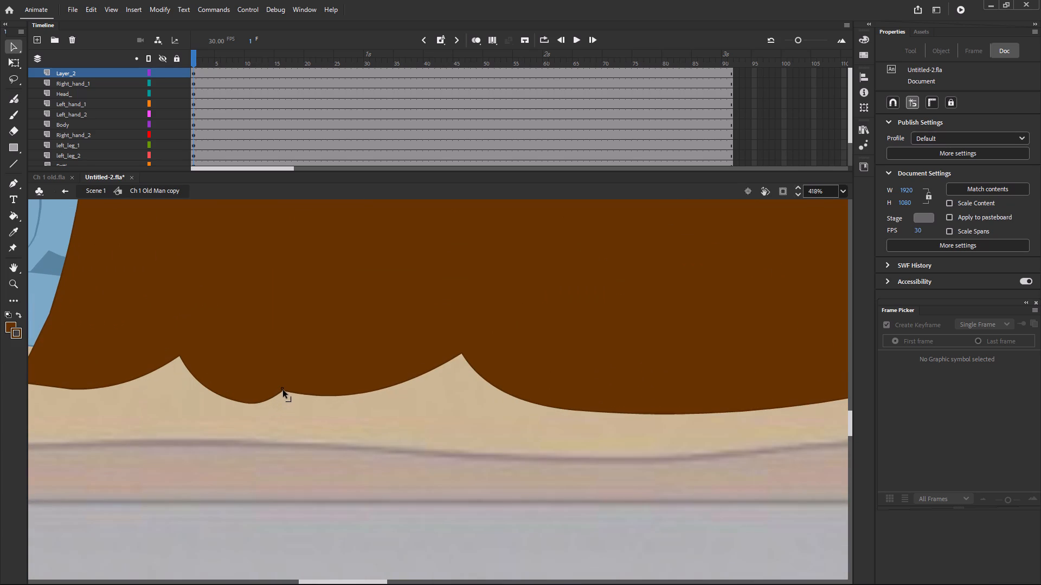
pyautogui.keyDown('alt'); pyautogui.moveTo(283, 390); pyautogui.dragTo(291, 387); pyautogui.keyUp('alt')
pyautogui.moveTo(339, 395); pyautogui.dragTo(342, 357)
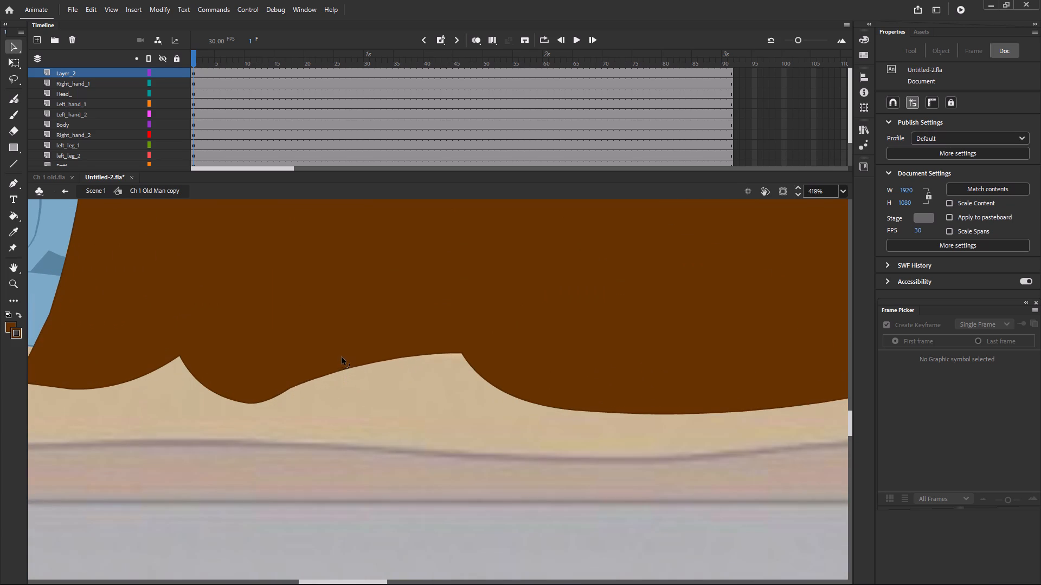
pyautogui.moveTo(342, 357); pyautogui.dragTo(337, 344)
pyautogui.moveTo(484, 379); pyautogui.dragTo(496, 375)
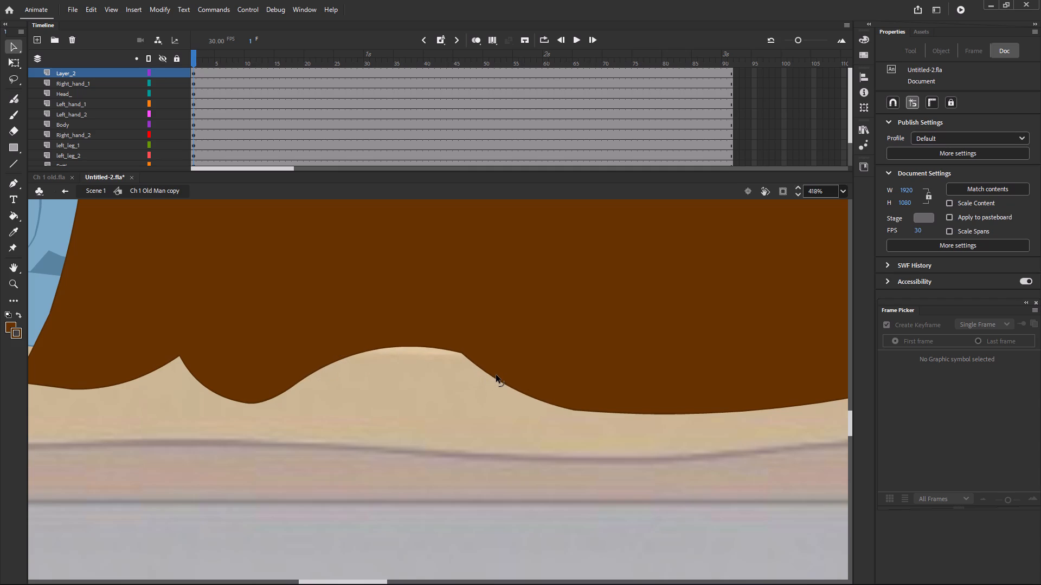
pyautogui.moveTo(496, 375); pyautogui.dragTo(500, 373)
# Bow the foot-side stretch of the blanket's lower hem slightly downward and smooth the slope leading into it from the arch.
pyautogui.keyDown('alt'); pyautogui.scroll(-3, 535, 441); pyautogui.keyUp('alt')
pyautogui.scroll(3, 534, 446)
pyautogui.keyDown('ctrl'); pyautogui.scroll(-3, 605, 464); pyautogui.keyUp('ctrl')
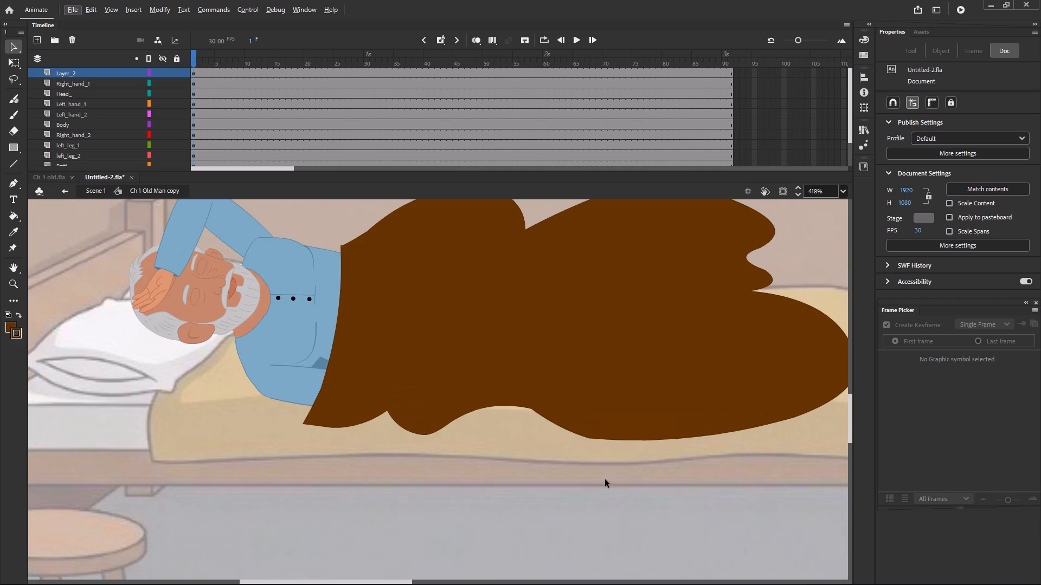
pyautogui.keyDown('ctrl'); pyautogui.scroll(-1, 644, 454); pyautogui.keyUp('ctrl')
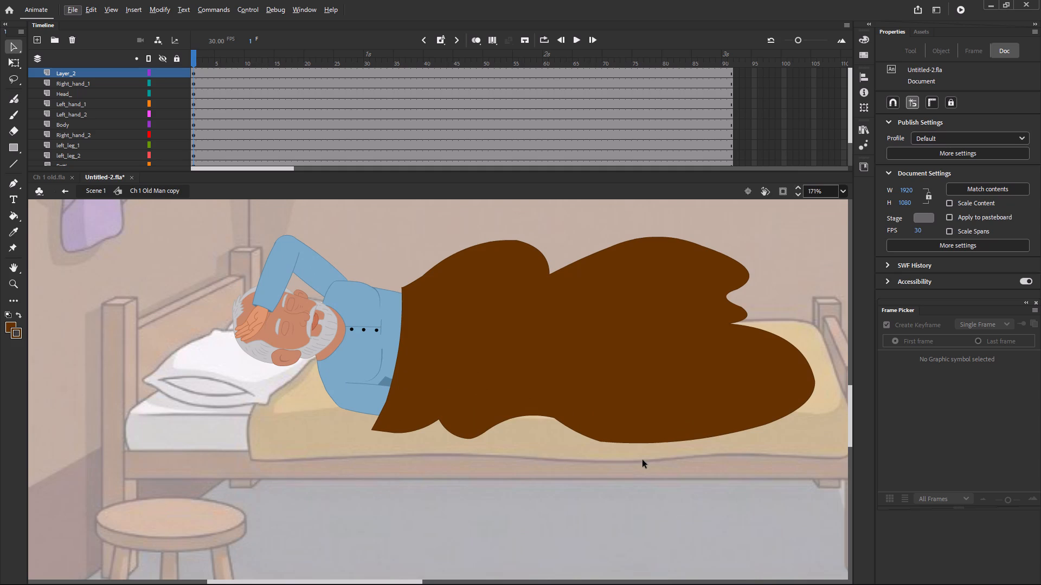
pyautogui.click(654, 443)
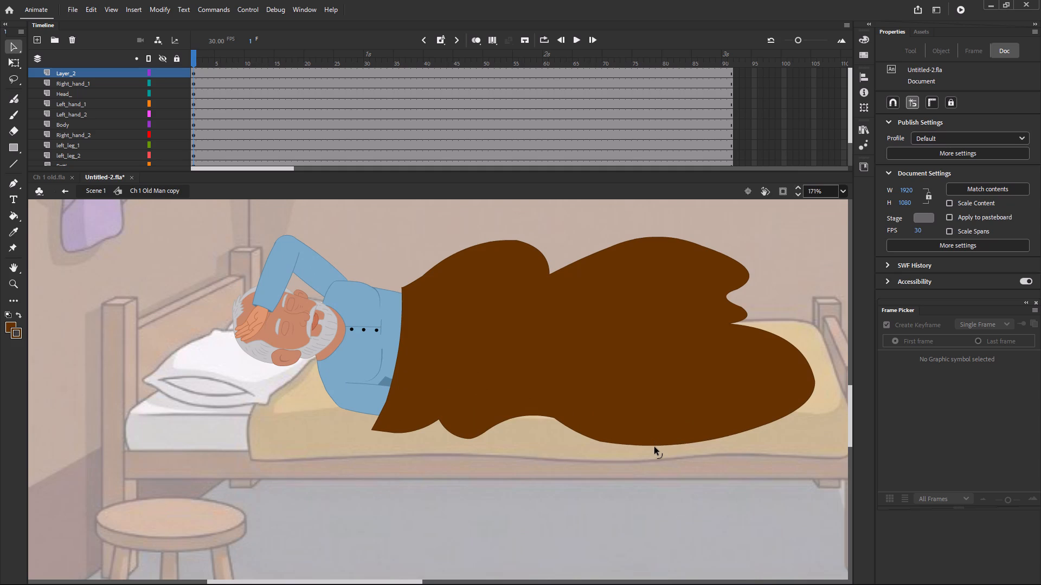
pyautogui.click(575, 431)
pyautogui.moveTo(613, 443); pyautogui.dragTo(613, 442)
# Smooth the lower hem's corner between the upward arch and the foot-side curve into a gentler slope.
pyautogui.moveTo(613, 442); pyautogui.dragTo(601, 447)
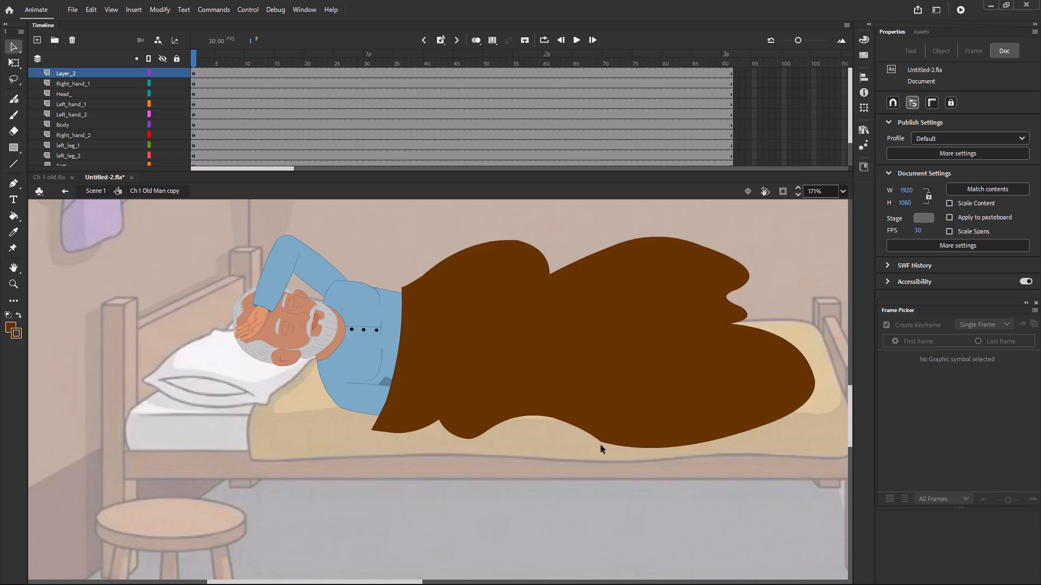
pyautogui.click(601, 442)
pyautogui.scroll(2, 658, 459)
pyautogui.scroll(-2, 658, 459)
# Pull a new fold down from the lower hem just foot-side of the arch and round its bottom and chest-side edge.
pyautogui.keyDown('alt'); pyautogui.moveTo(572, 424); pyautogui.dragTo(571, 430); pyautogui.keyUp('alt')
pyautogui.keyDown('alt'); pyautogui.moveTo(571, 430); pyautogui.dragTo(570, 441); pyautogui.keyUp('alt')
pyautogui.moveTo(586, 435); pyautogui.dragTo(586, 444)
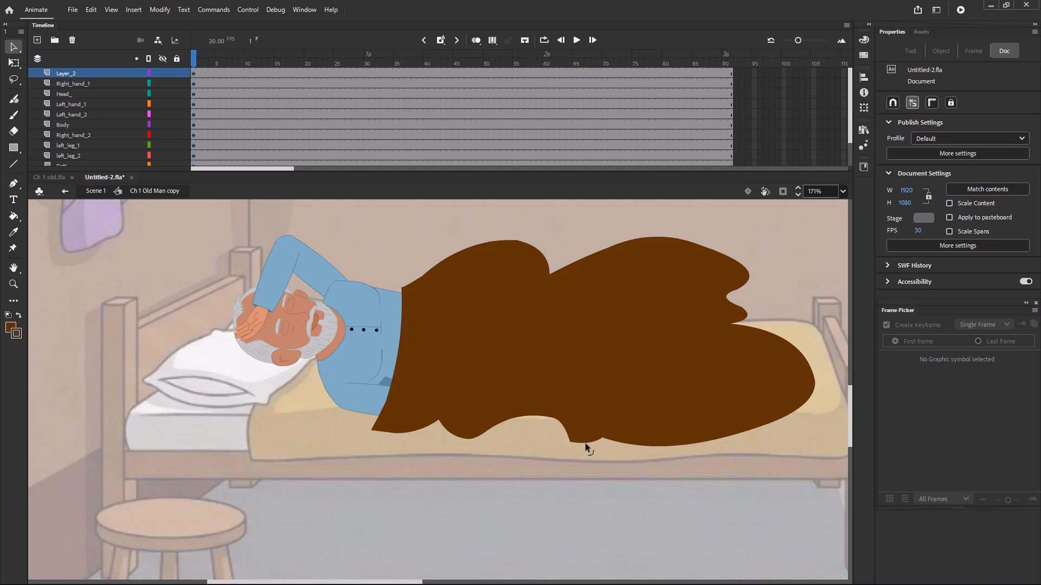
pyautogui.moveTo(586, 444); pyautogui.dragTo(586, 446)
pyautogui.moveTo(567, 434); pyautogui.dragTo(564, 437)
pyautogui.moveTo(564, 437); pyautogui.dragTo(561, 439)
pyautogui.moveTo(561, 439); pyautogui.dragTo(560, 438)
pyautogui.moveTo(560, 438); pyautogui.dragTo(558, 439)
pyautogui.moveTo(558, 439); pyautogui.dragTo(558, 440)
# Widen the new hem fold by shifting its corner beside the arch toward the chest and its other corner toward the feet.
pyautogui.moveTo(555, 418); pyautogui.dragTo(542, 424)
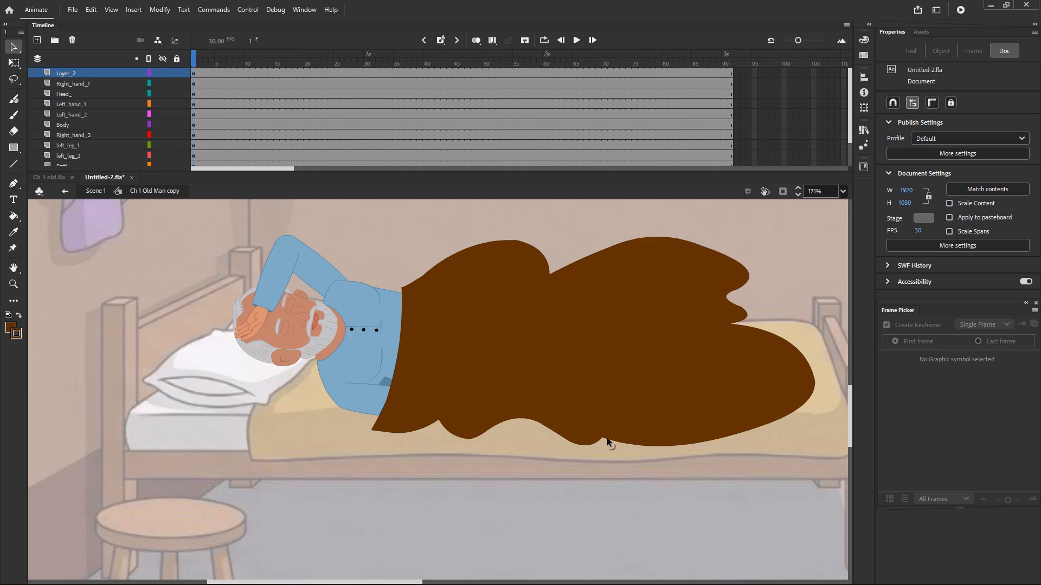
pyautogui.moveTo(606, 438); pyautogui.dragTo(614, 438)
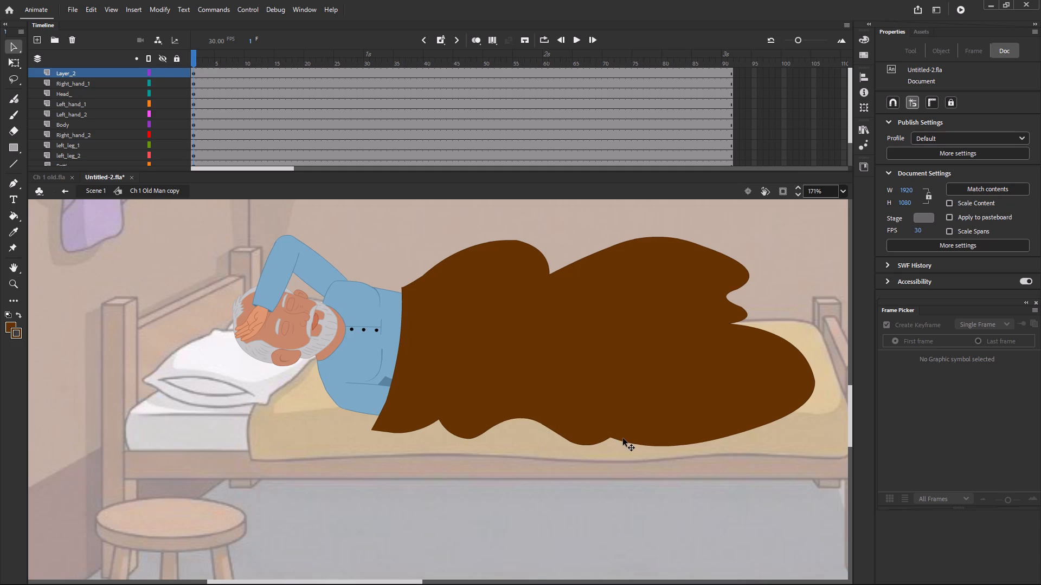
pyautogui.click(623, 441)
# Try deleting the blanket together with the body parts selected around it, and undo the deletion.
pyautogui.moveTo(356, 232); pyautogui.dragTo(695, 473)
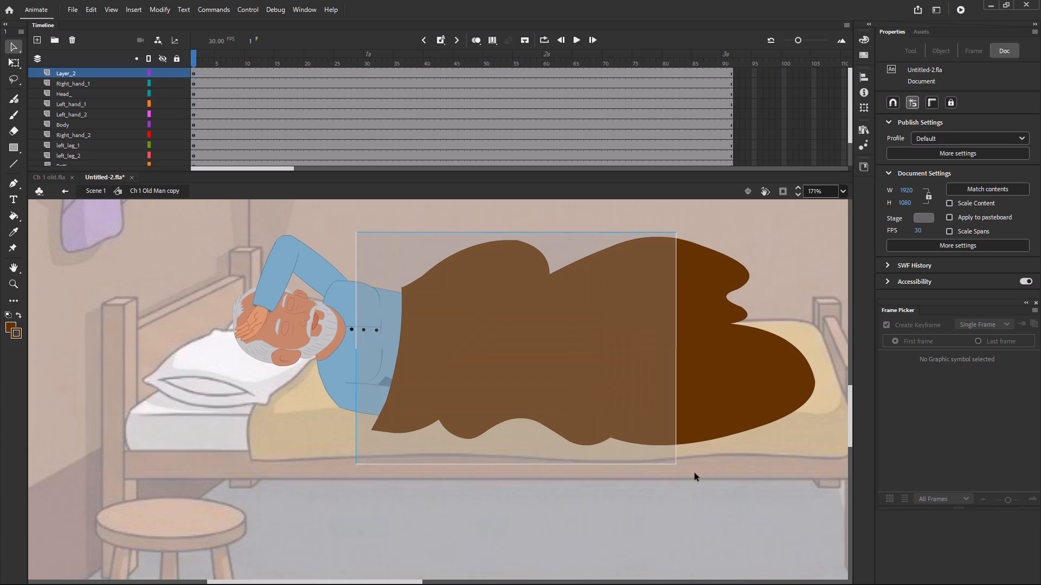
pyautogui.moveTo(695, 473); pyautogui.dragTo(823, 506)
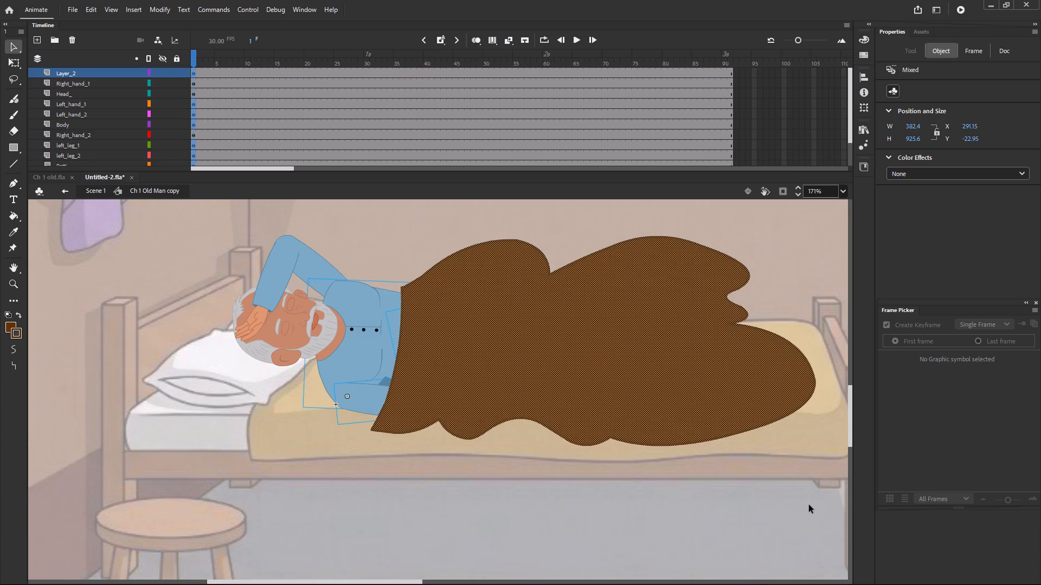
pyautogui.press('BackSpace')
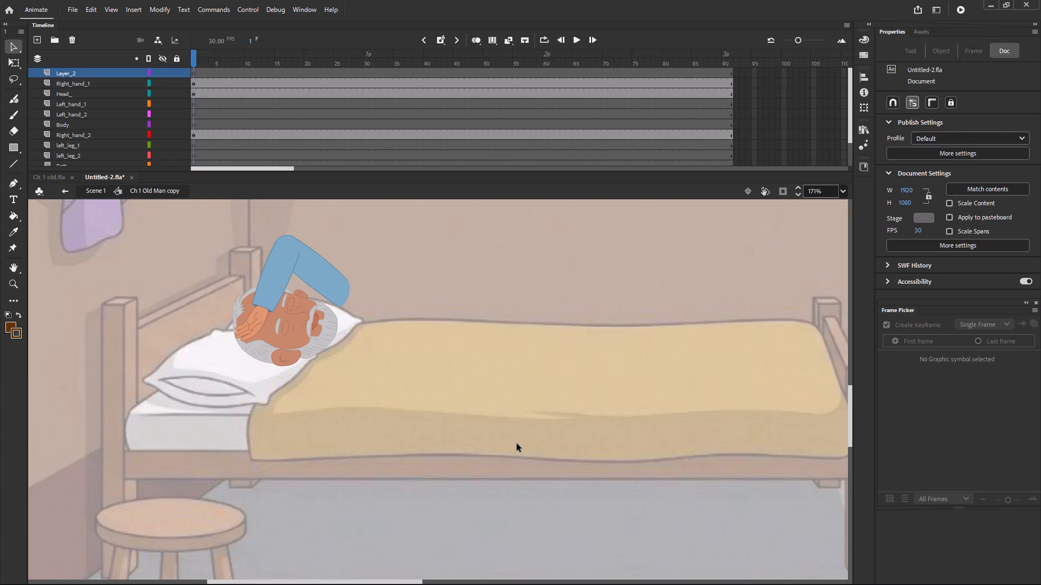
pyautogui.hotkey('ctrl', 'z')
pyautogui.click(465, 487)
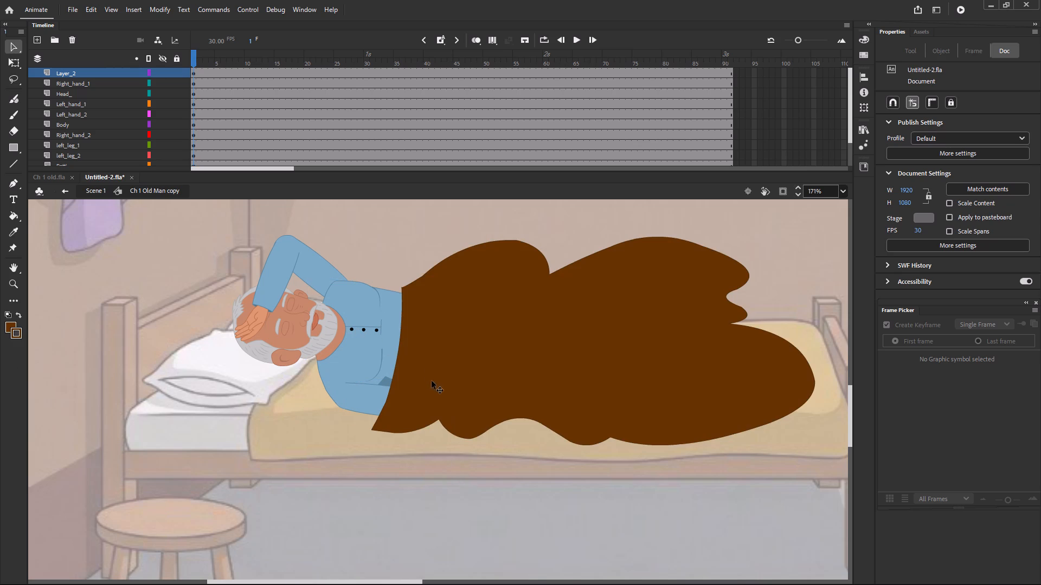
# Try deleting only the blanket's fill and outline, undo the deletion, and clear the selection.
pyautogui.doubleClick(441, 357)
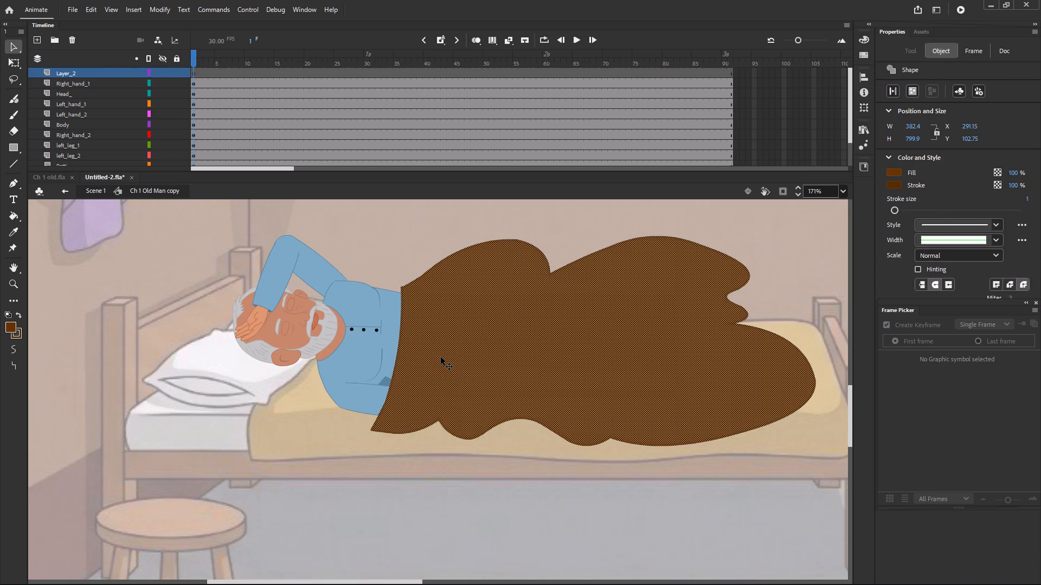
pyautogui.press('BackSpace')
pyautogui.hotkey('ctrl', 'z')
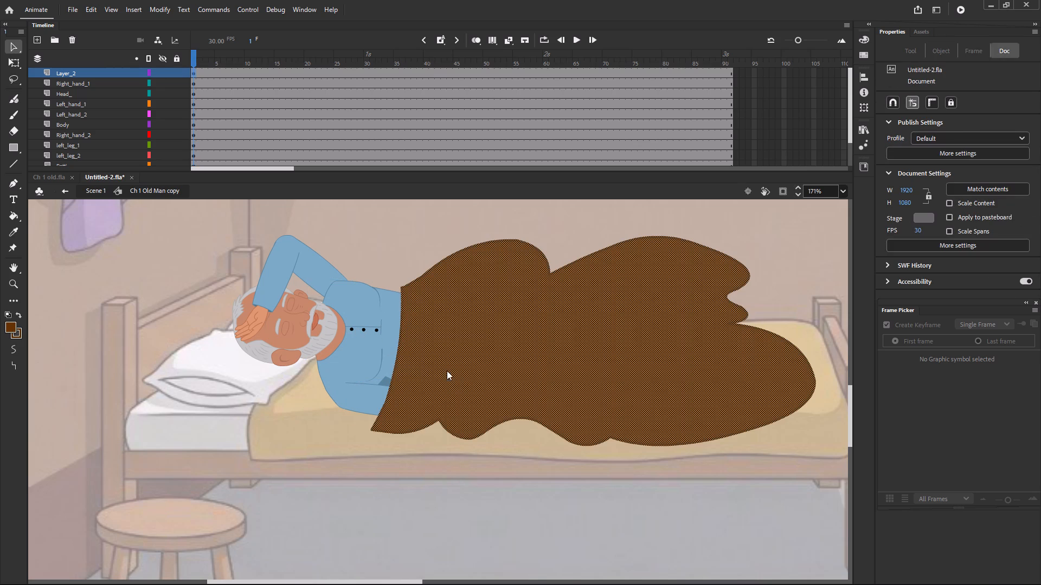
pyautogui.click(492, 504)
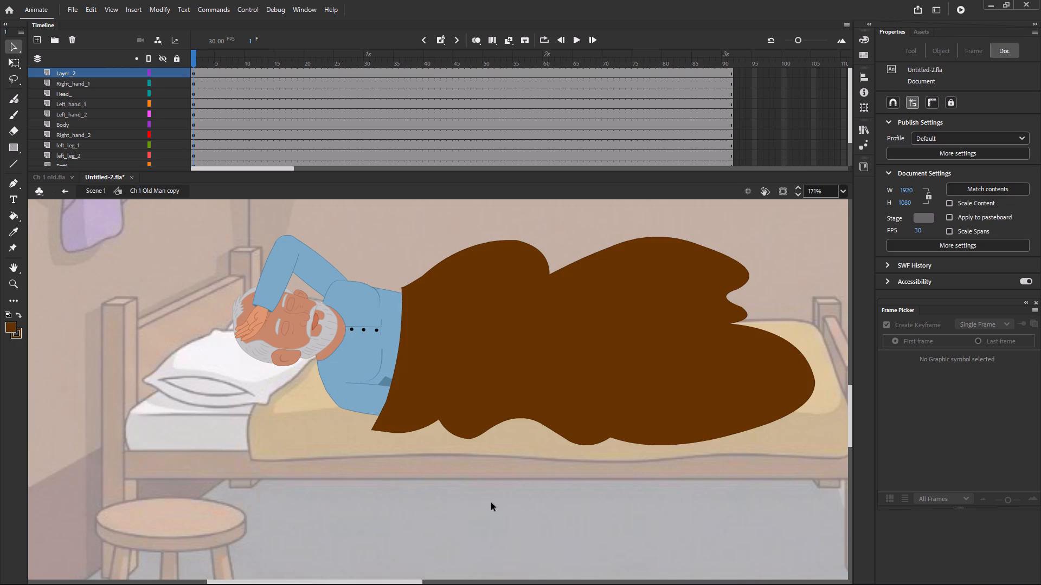